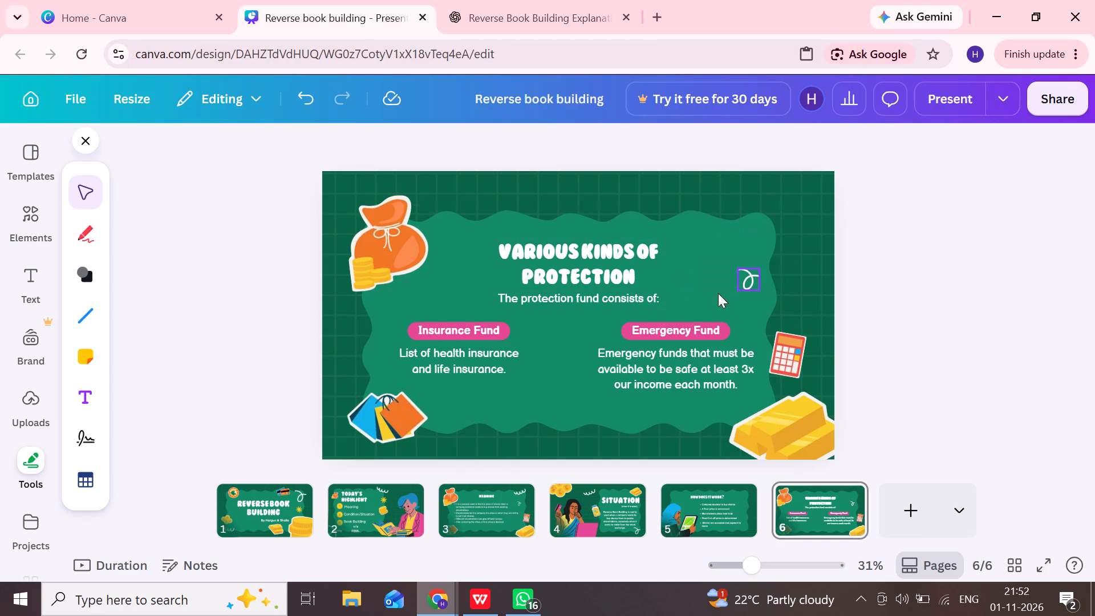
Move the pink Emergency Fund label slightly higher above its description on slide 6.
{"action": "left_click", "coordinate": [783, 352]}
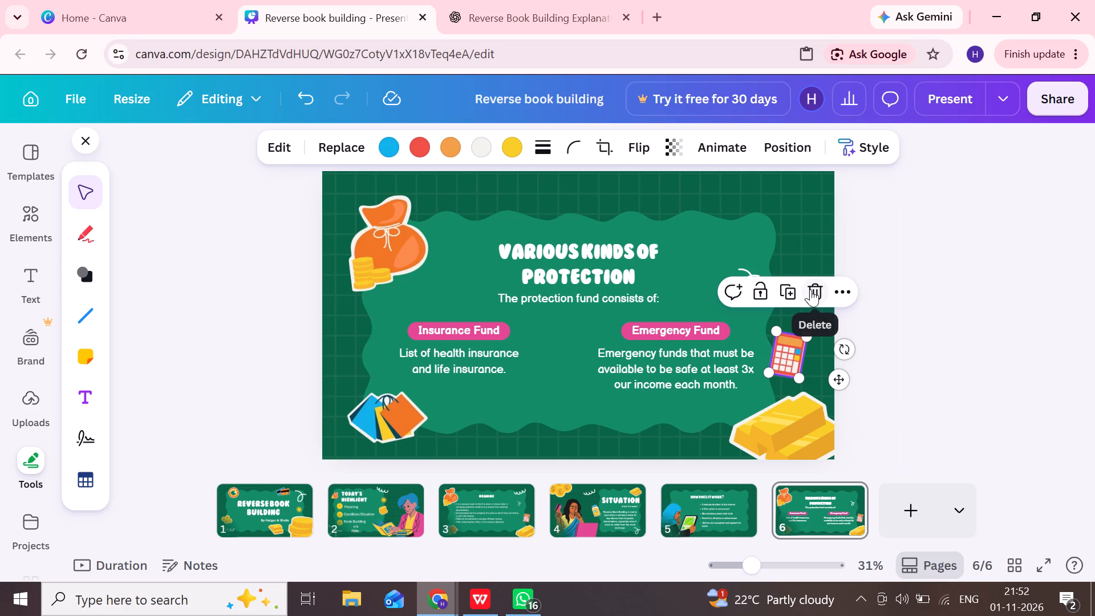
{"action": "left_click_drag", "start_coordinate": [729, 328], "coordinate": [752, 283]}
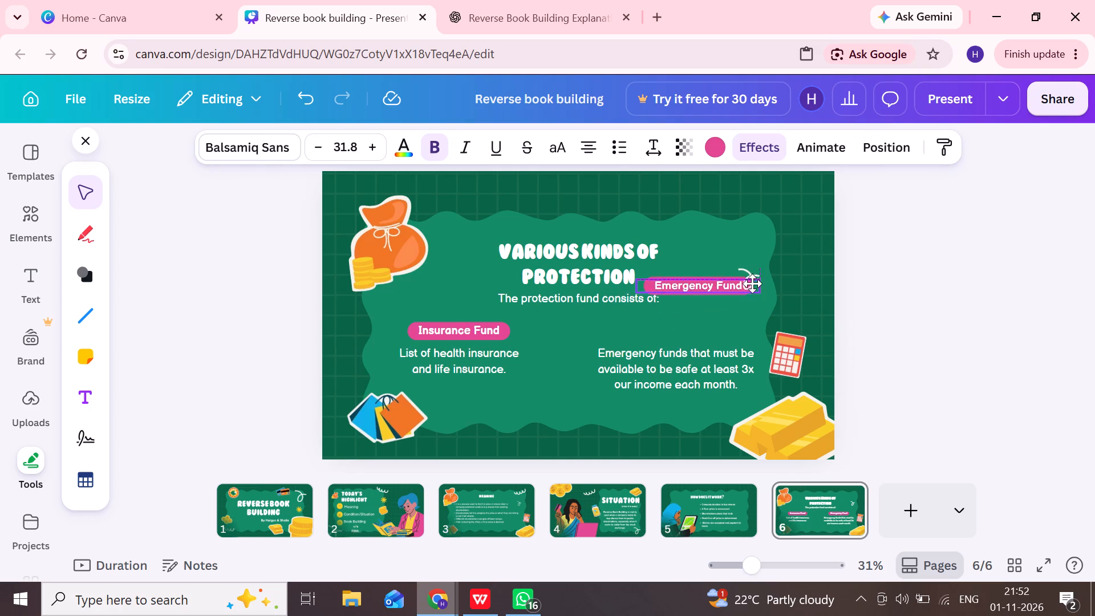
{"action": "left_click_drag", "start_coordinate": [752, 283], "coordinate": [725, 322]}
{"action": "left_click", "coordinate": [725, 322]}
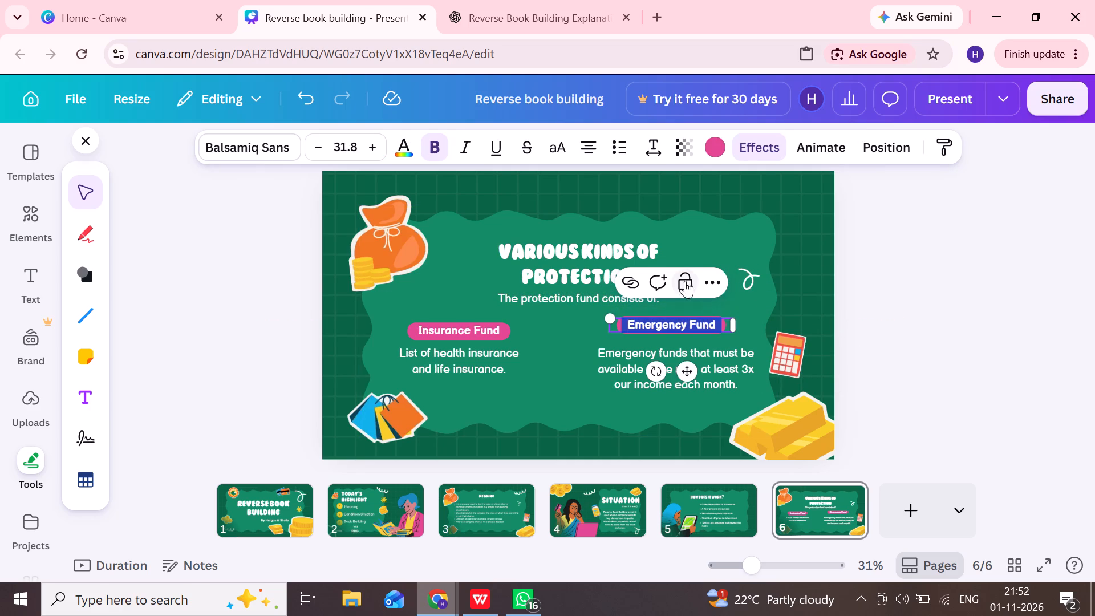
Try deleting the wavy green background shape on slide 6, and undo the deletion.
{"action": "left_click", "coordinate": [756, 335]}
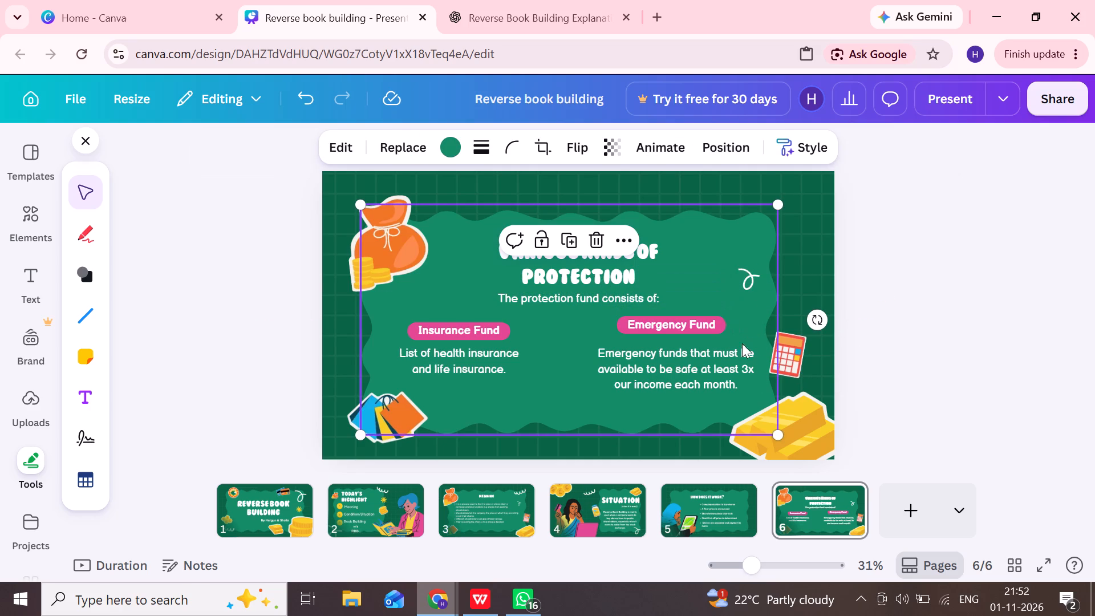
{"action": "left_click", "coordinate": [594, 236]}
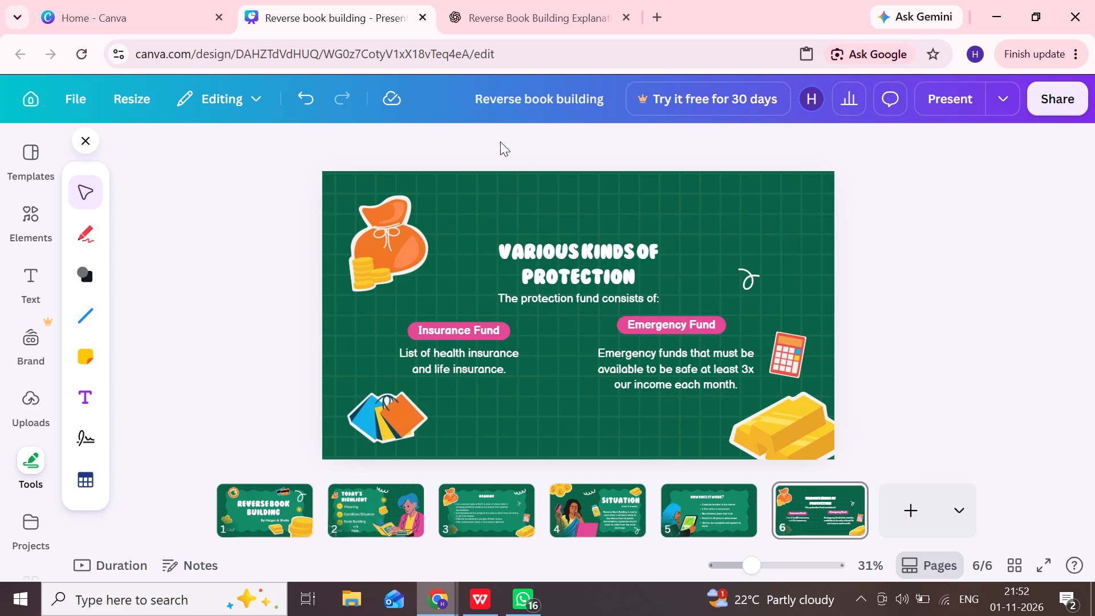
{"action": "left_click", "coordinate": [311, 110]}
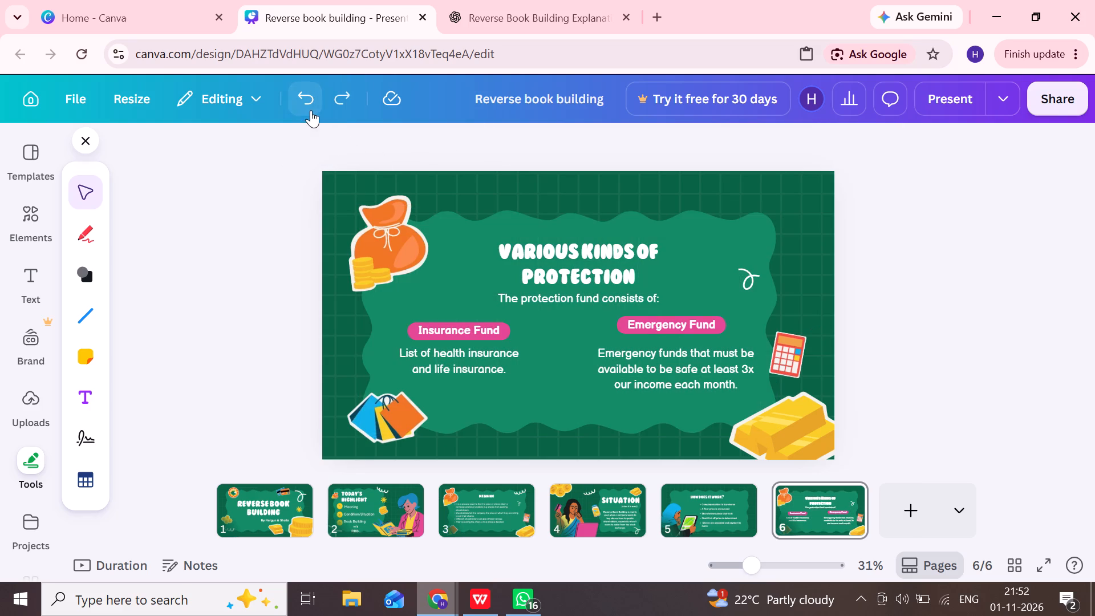
Delete the orange money bag and the shopping bags illustrations from slide 6.
{"action": "left_click", "coordinate": [398, 242]}
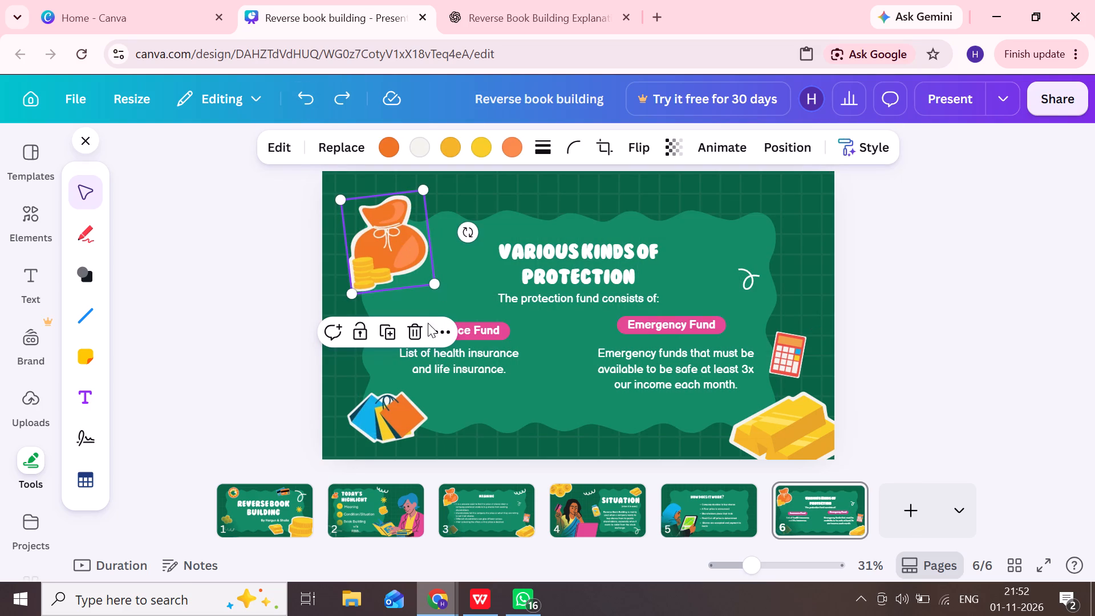
{"action": "left_click", "coordinate": [418, 326]}
{"action": "left_click", "coordinate": [396, 418]}
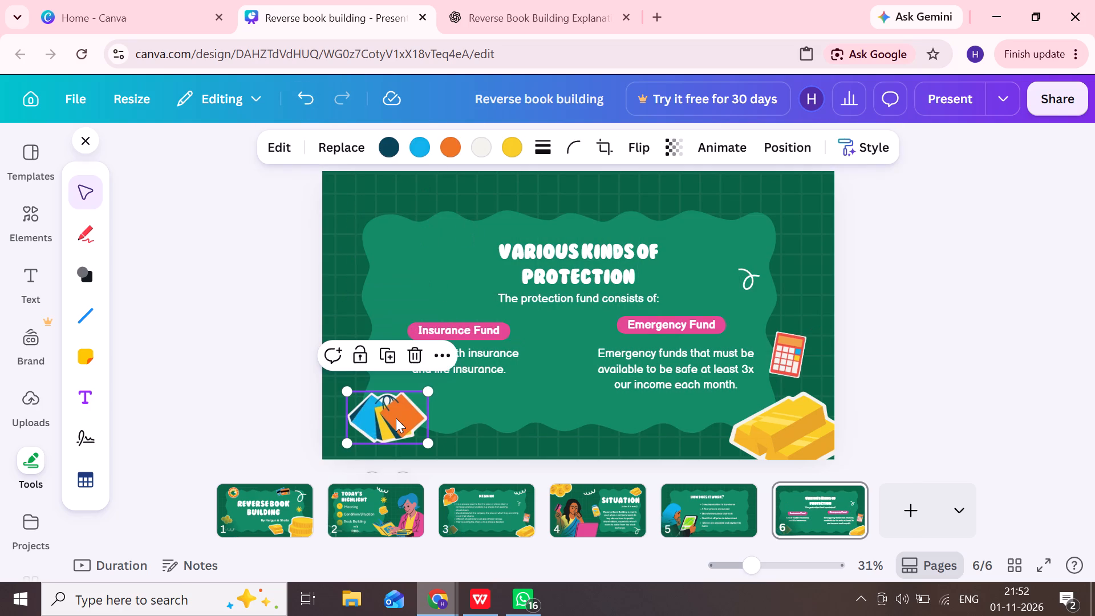
{"action": "left_click", "coordinate": [412, 352]}
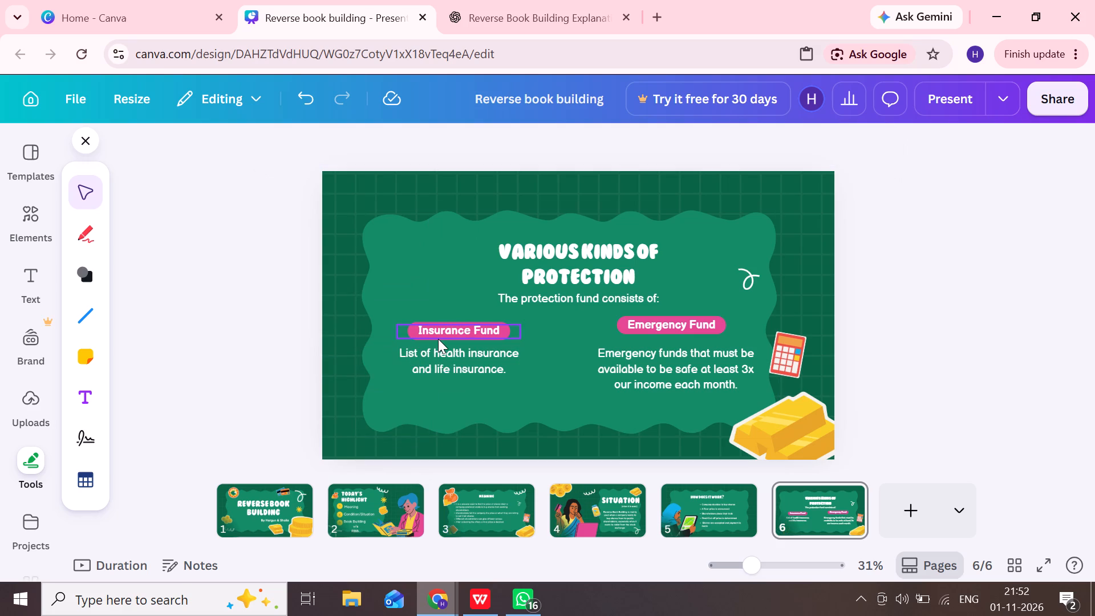
Delete all the template text from slide 6, including the title, subtitle, and both fund labels with their descriptions.
{"action": "left_click", "coordinate": [438, 339]}
{"action": "left_click", "coordinate": [484, 281]}
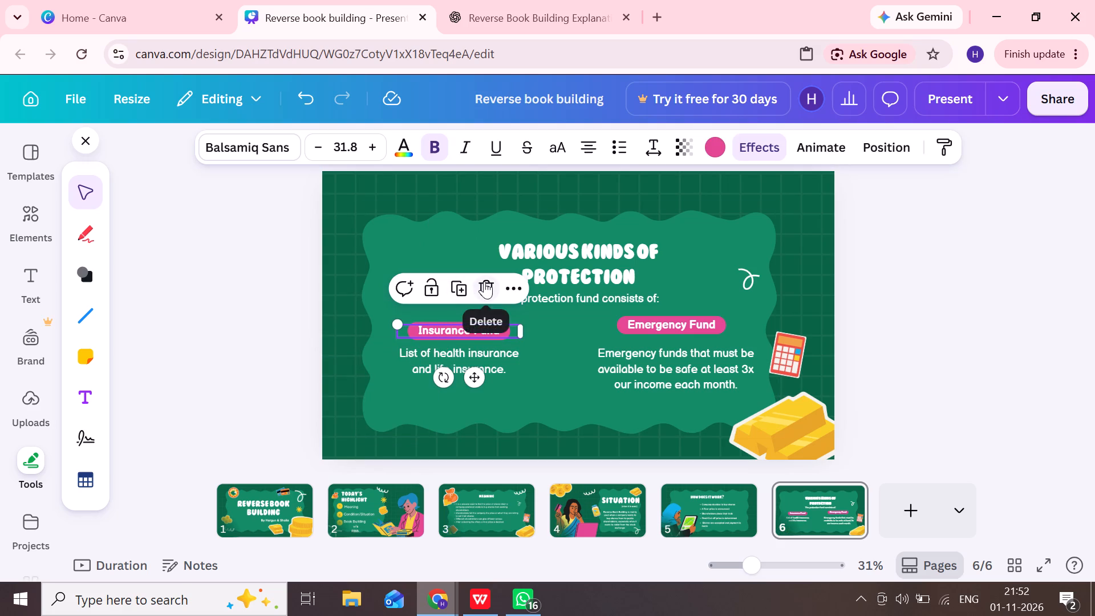
{"action": "left_click", "coordinate": [469, 363]}
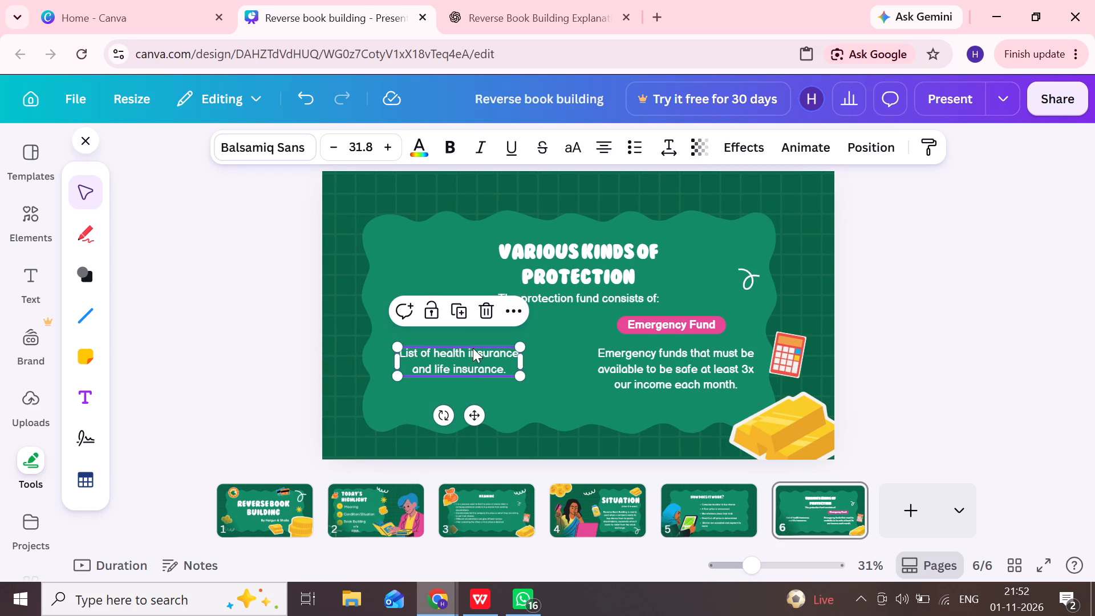
{"action": "left_click", "coordinate": [488, 316]}
{"action": "left_click", "coordinate": [556, 255]}
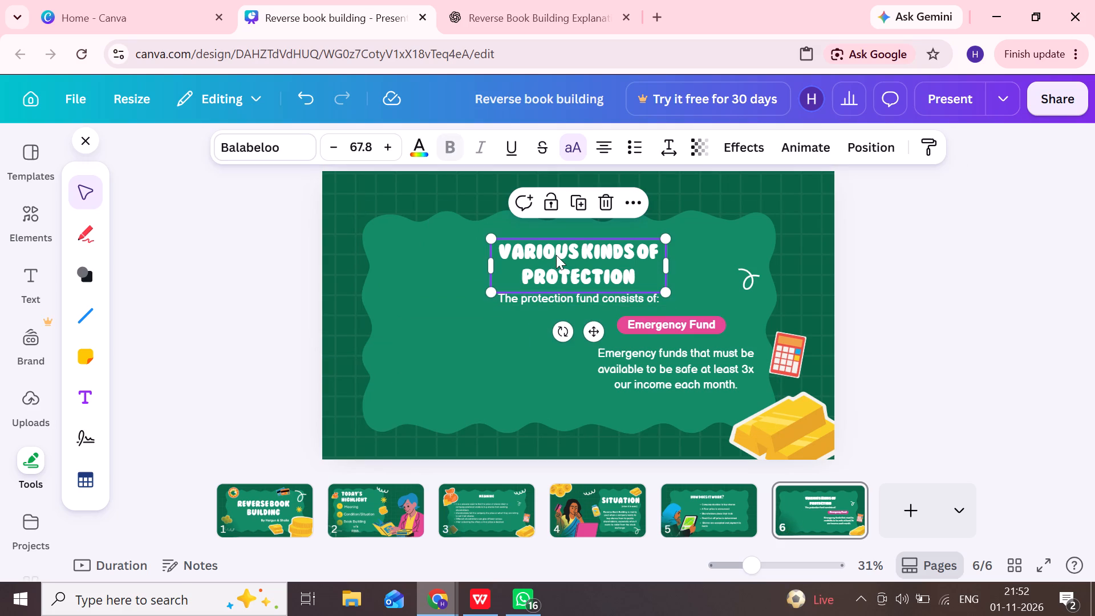
{"action": "left_click", "coordinate": [604, 208]}
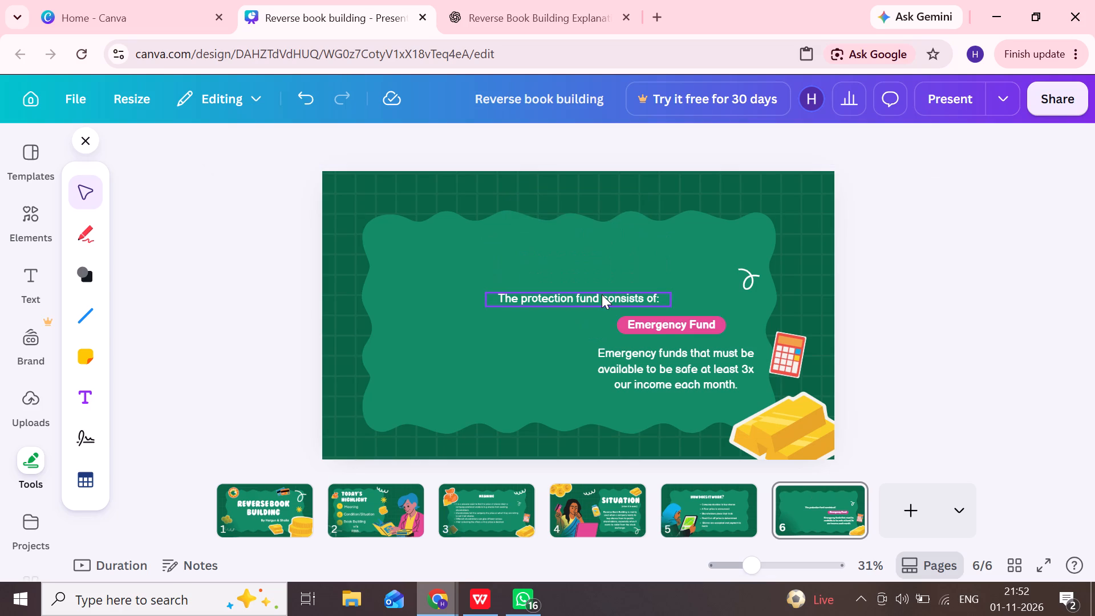
{"action": "left_click", "coordinate": [602, 294]}
{"action": "left_click", "coordinate": [600, 254]}
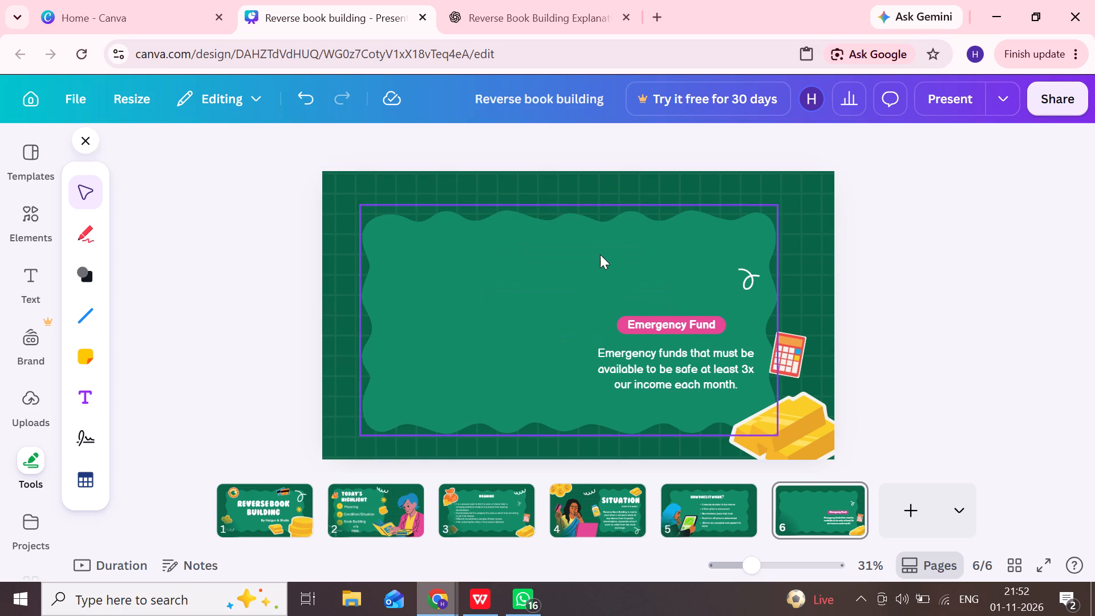
{"action": "left_click", "coordinate": [695, 366]}
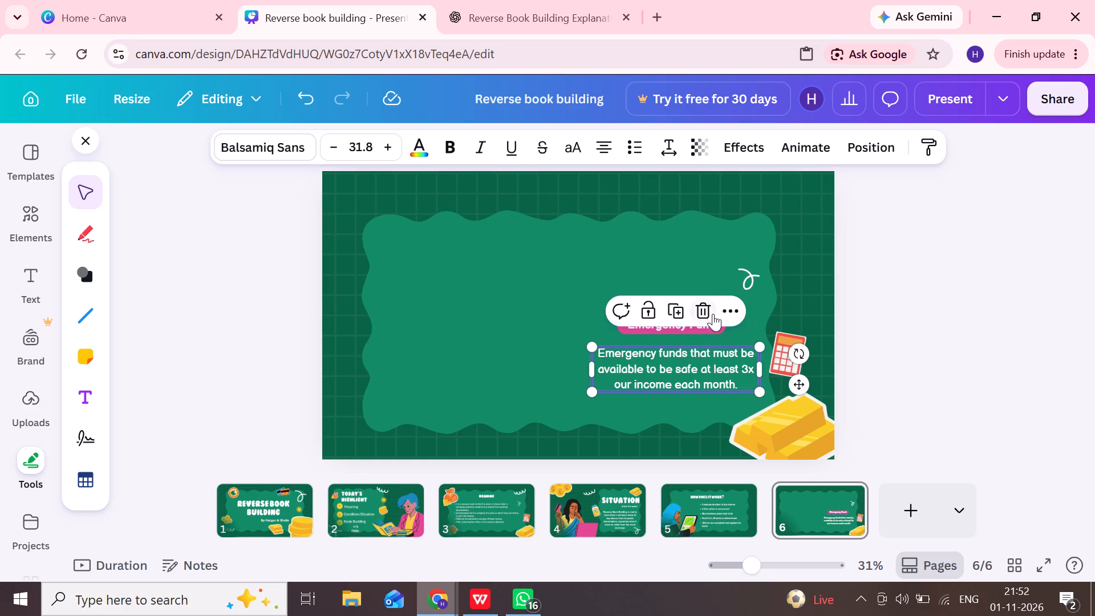
{"action": "left_click", "coordinate": [703, 310]}
{"action": "left_click", "coordinate": [696, 322]}
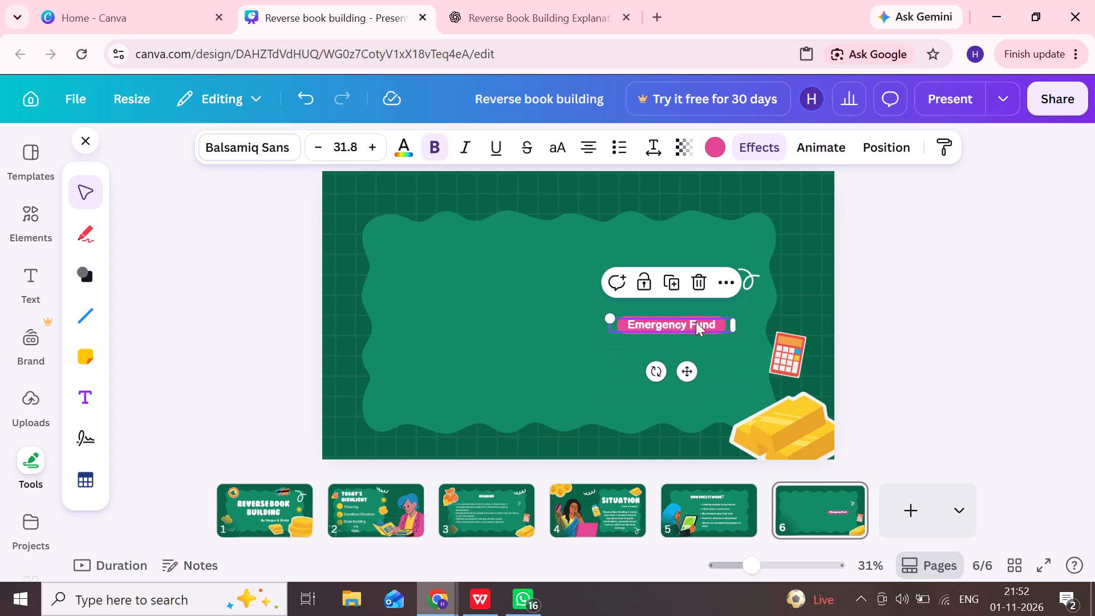
{"action": "left_click_drag", "start_coordinate": [693, 273], "coordinate": [736, 273]}
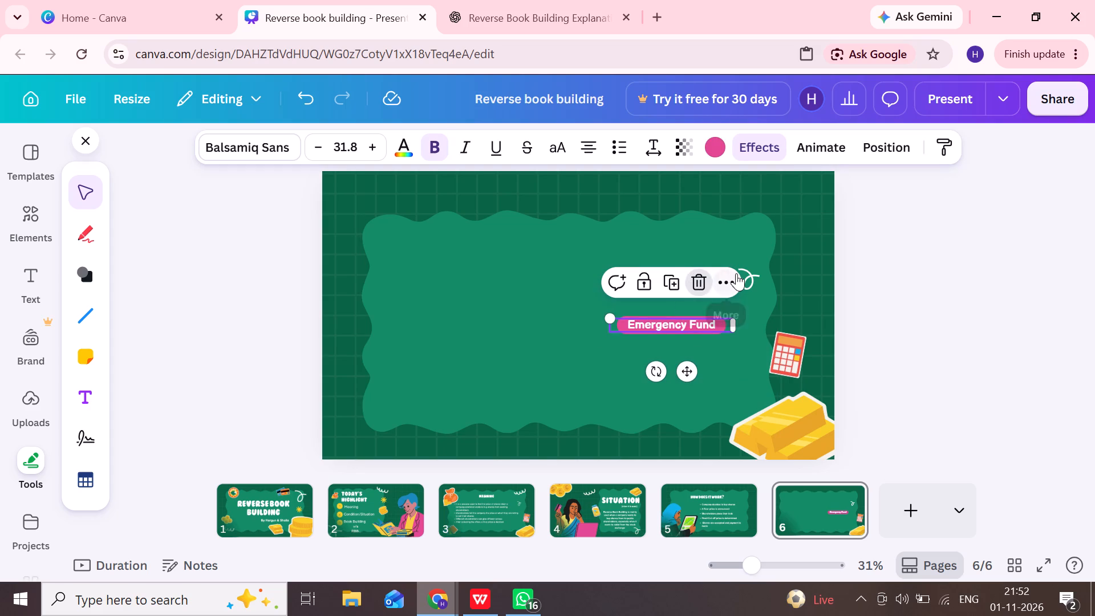
{"action": "left_click_drag", "start_coordinate": [736, 273], "coordinate": [702, 279]}
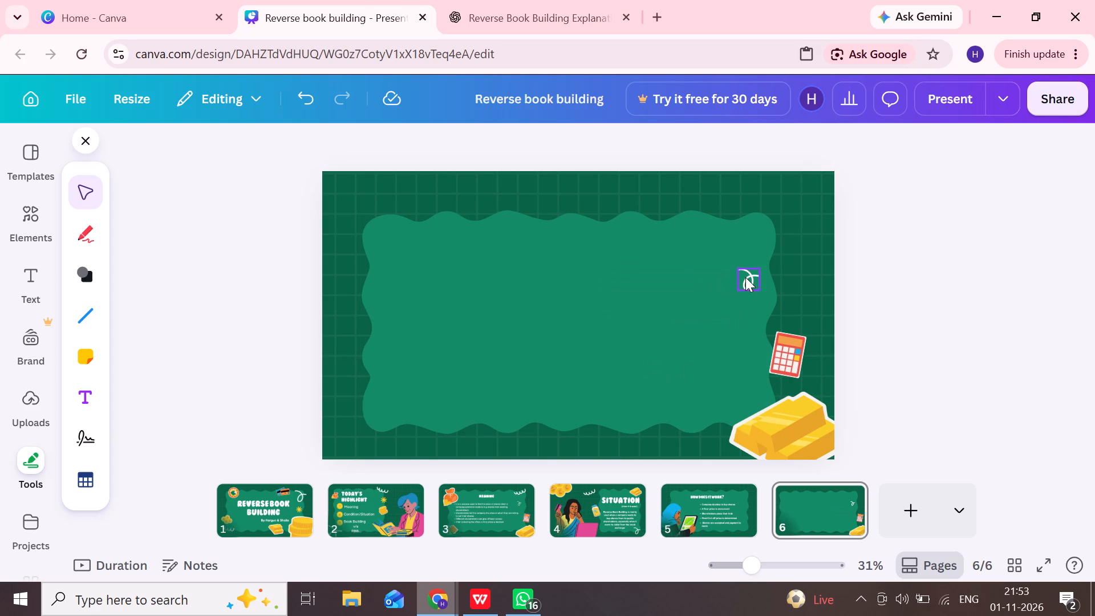
Delete the remaining white curl, gold bars and calculator graphics, leaving only the wavy shape on slide 6.
{"action": "left_click", "coordinate": [745, 277]}
{"action": "left_click", "coordinate": [778, 237]}
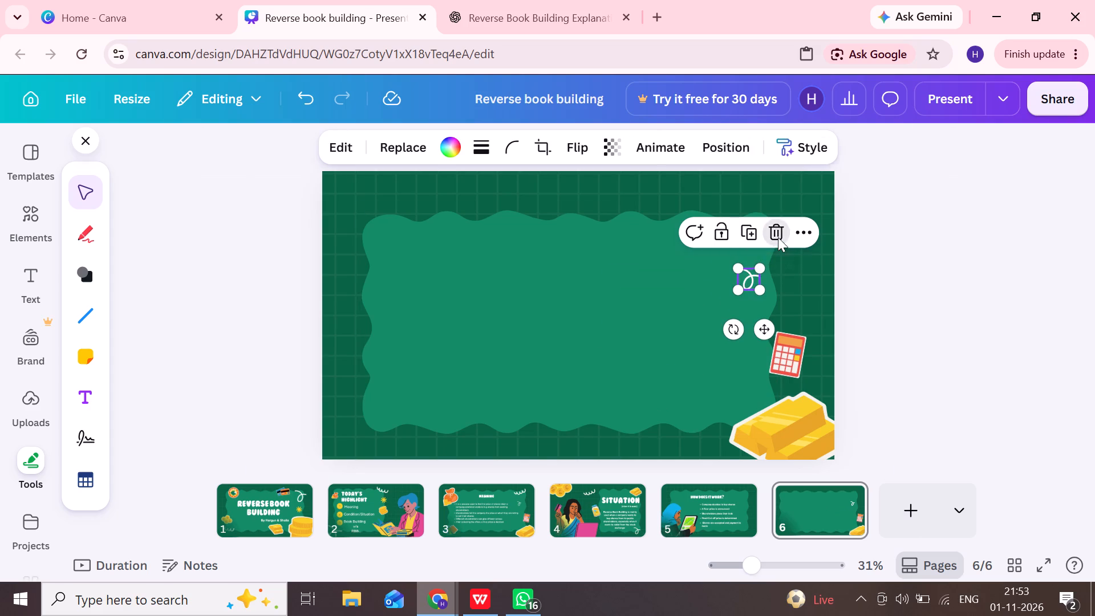
{"action": "left_click", "coordinate": [792, 394]}
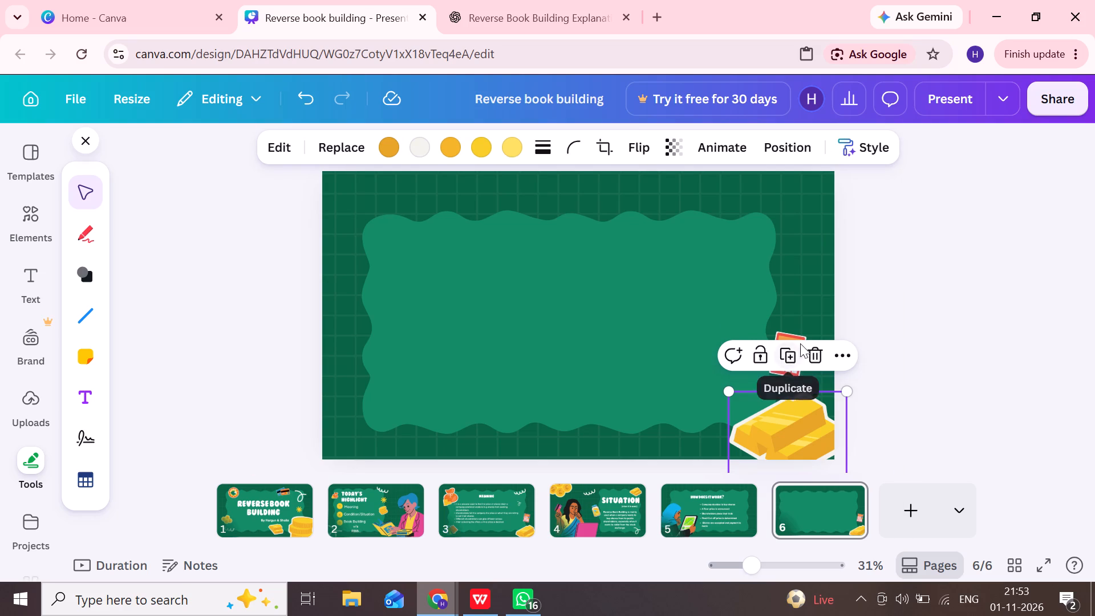
{"action": "left_click", "coordinate": [810, 350]}
{"action": "left_click", "coordinate": [794, 365]}
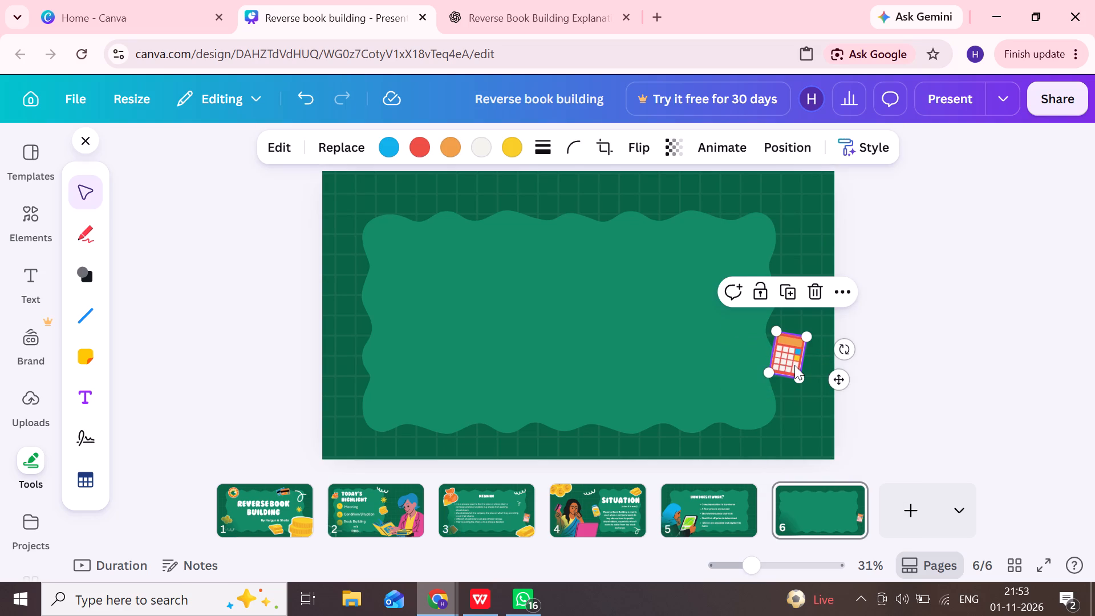
{"action": "left_click", "coordinate": [814, 295]}
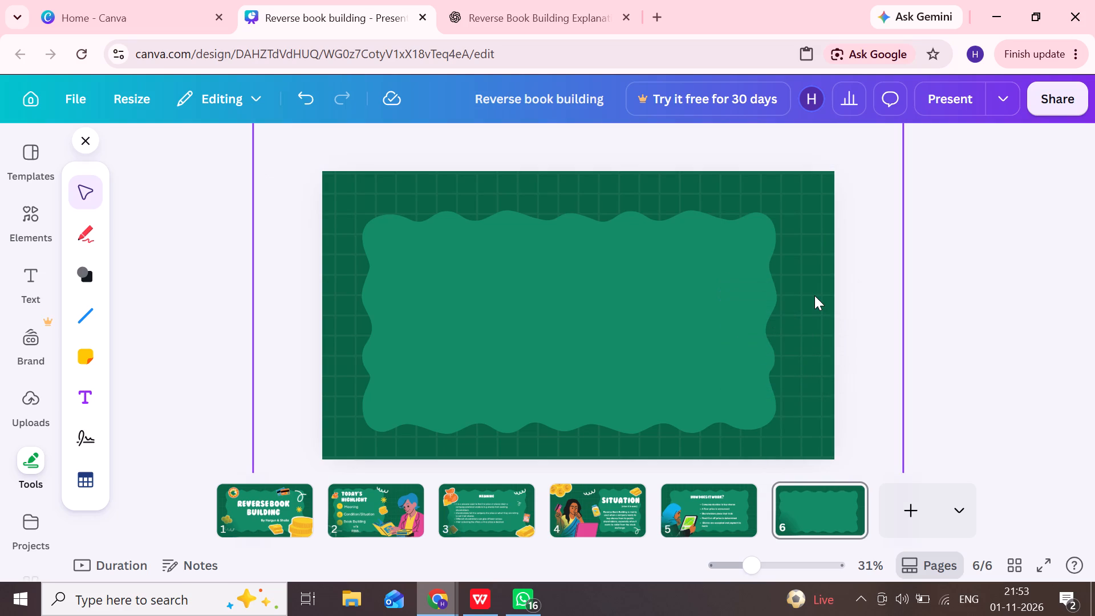
Insert a blank table with three columns and four rows on the emptied slide 6.
{"action": "left_click", "coordinate": [707, 520]}
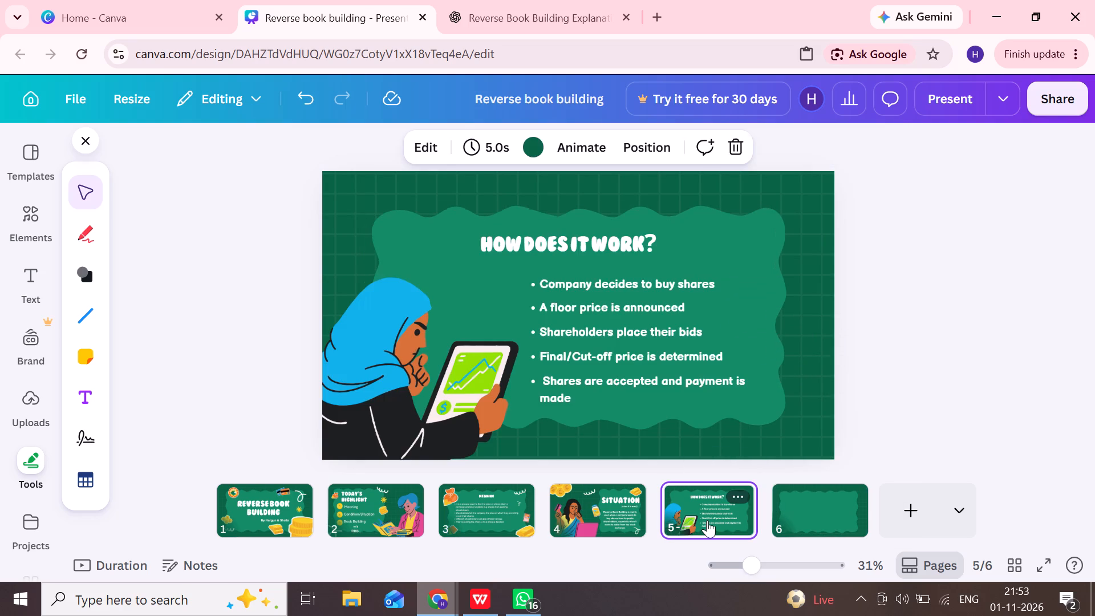
{"action": "left_click", "coordinate": [776, 513]}
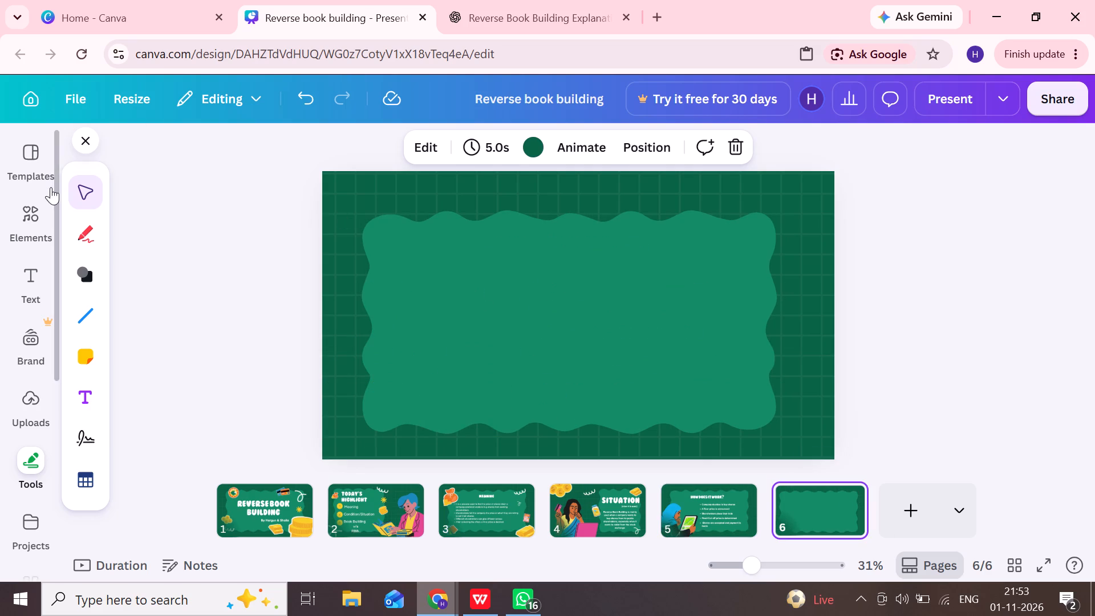
{"action": "left_click", "coordinate": [80, 483]}
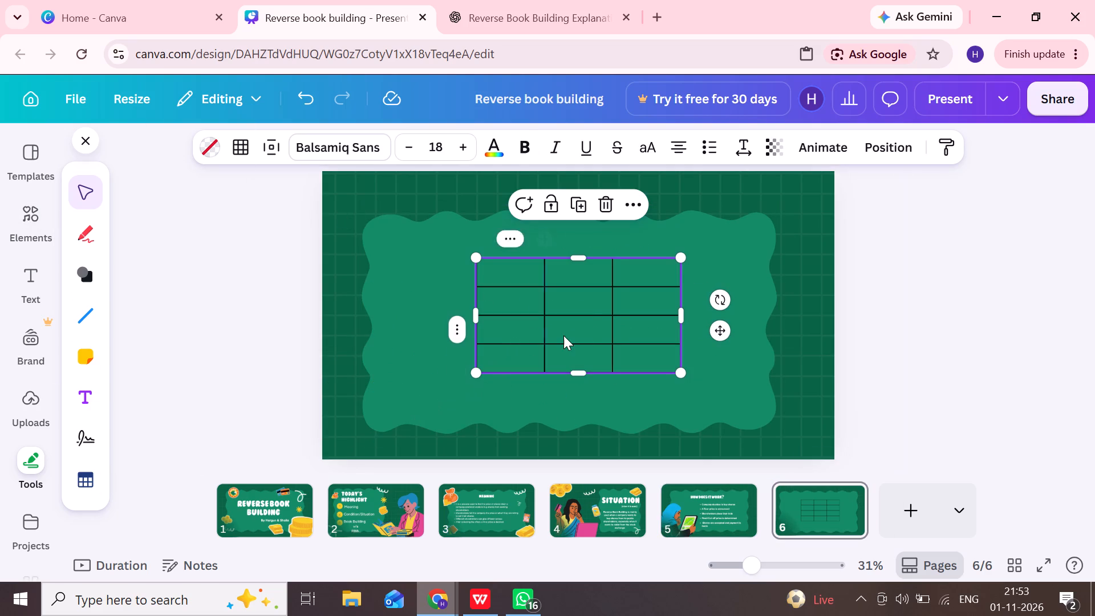
Widen the table's first column leftward so the table reaches near the left edge of the wavy shape.
{"action": "left_click", "coordinate": [658, 287]}
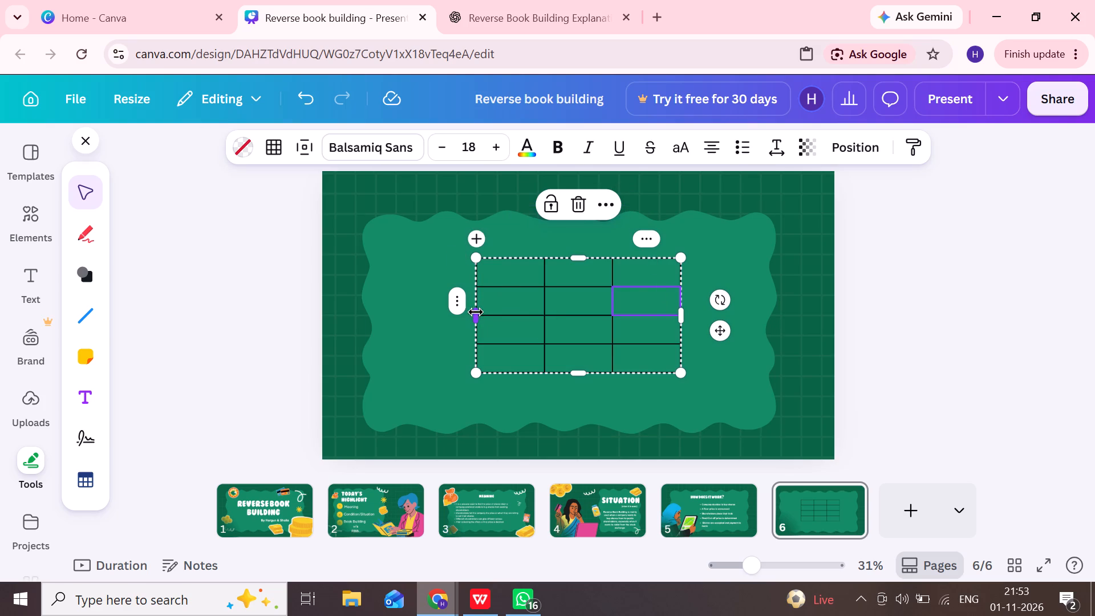
{"action": "left_click", "coordinate": [476, 344]}
{"action": "right_click", "coordinate": [476, 344]}
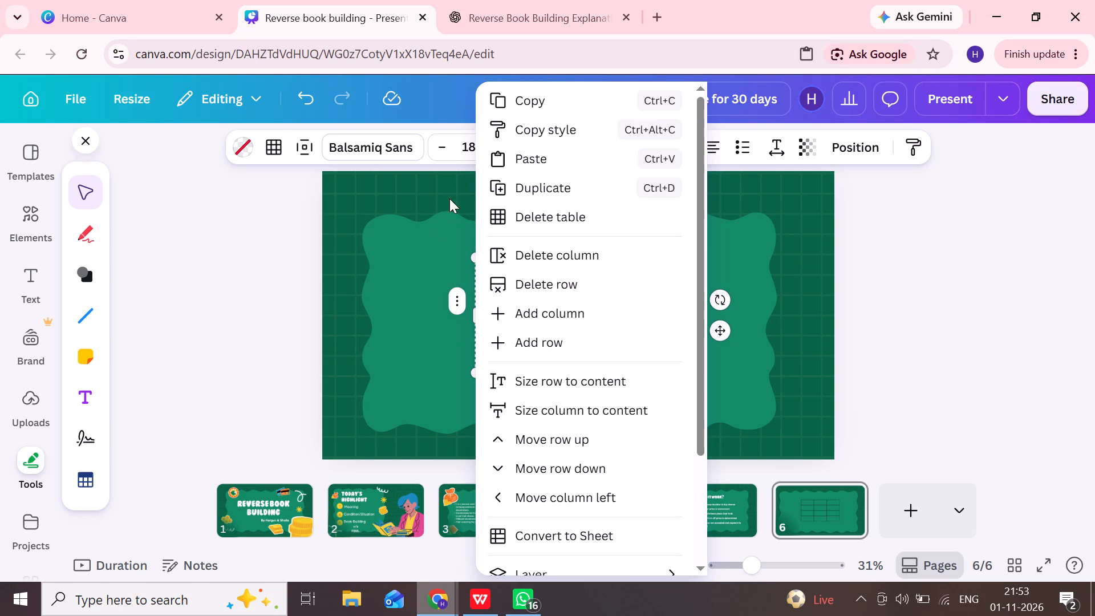
{"action": "left_click_drag", "start_coordinate": [413, 231], "coordinate": [471, 309]}
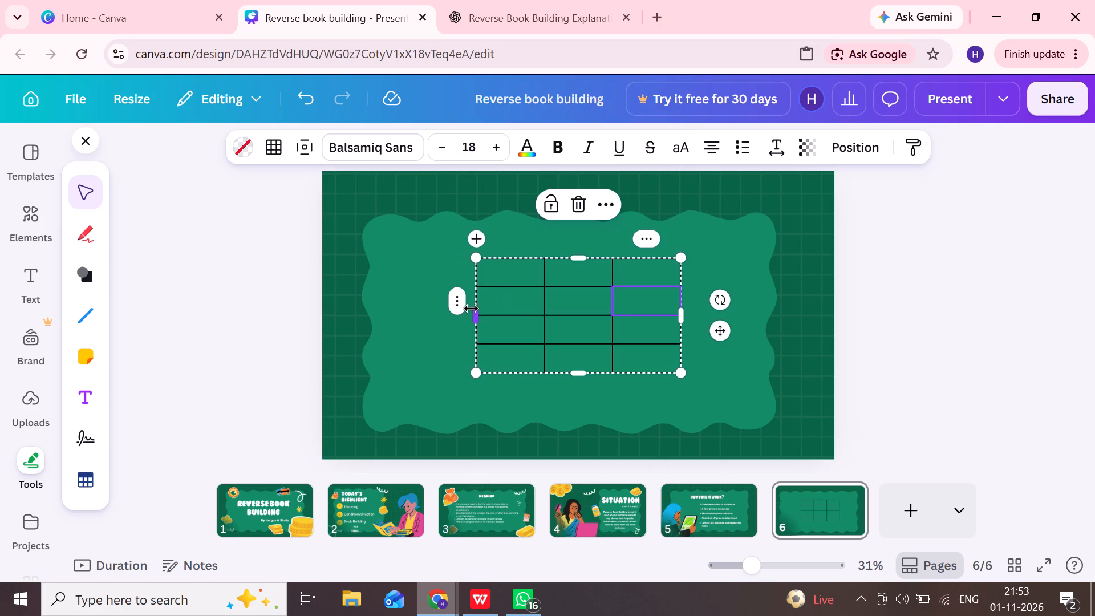
{"action": "left_click_drag", "start_coordinate": [471, 309], "coordinate": [476, 315]}
{"action": "left_click_drag", "start_coordinate": [476, 315], "coordinate": [397, 303]}
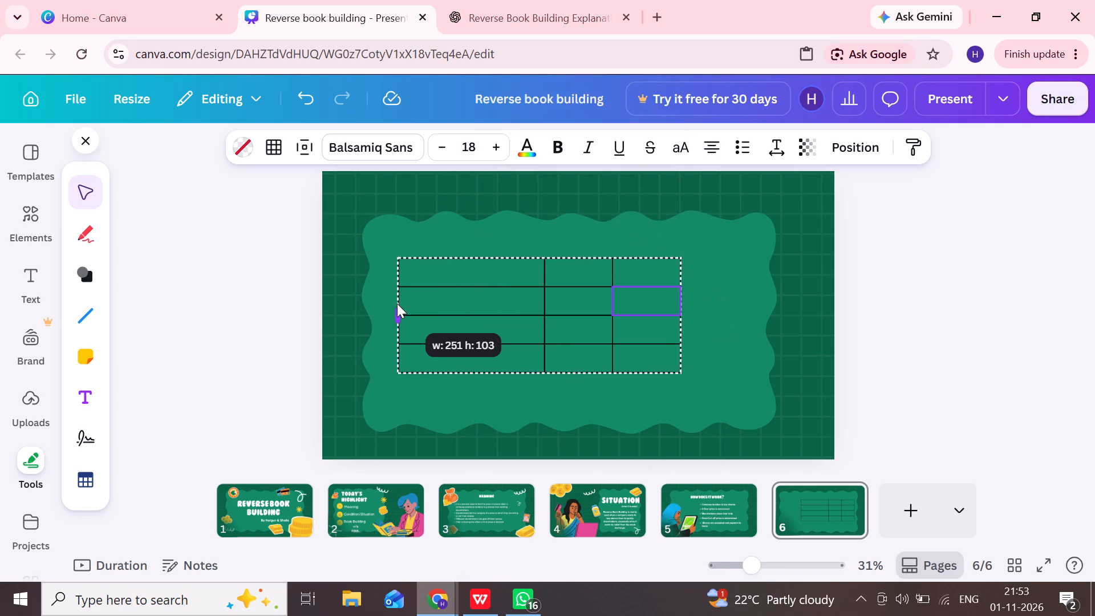
{"action": "left_click_drag", "start_coordinate": [397, 303], "coordinate": [376, 311]}
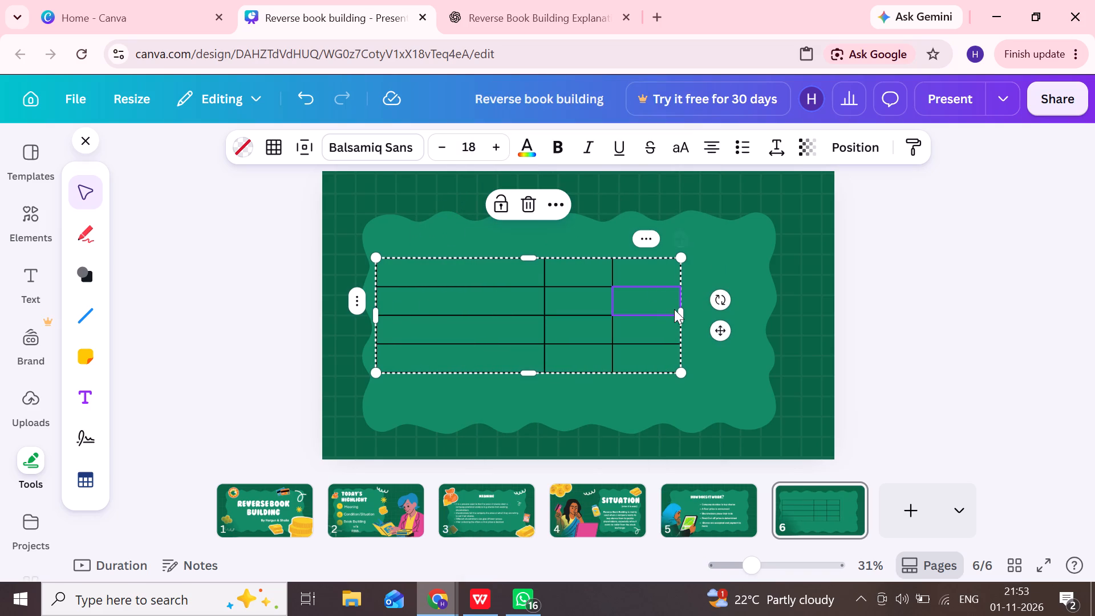
Stretch the table rightward, upward and downward so it nearly fills the wavy shape on slide 6.
{"action": "left_click_drag", "start_coordinate": [680, 313], "coordinate": [737, 314]}
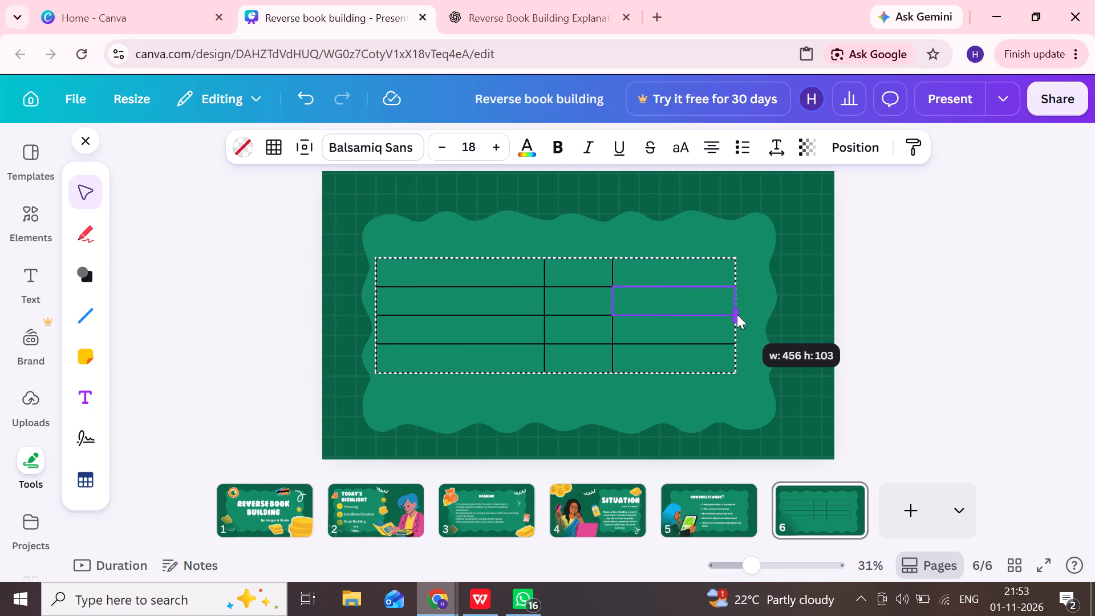
{"action": "left_click_drag", "start_coordinate": [737, 314], "coordinate": [759, 334]}
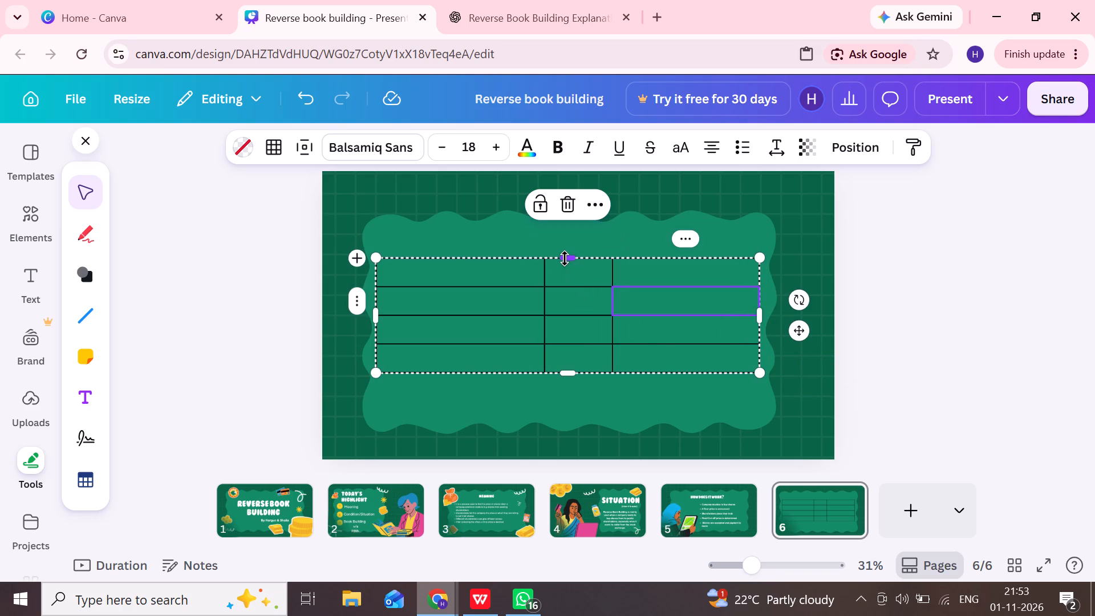
{"action": "left_click_drag", "start_coordinate": [566, 257], "coordinate": [576, 231]}
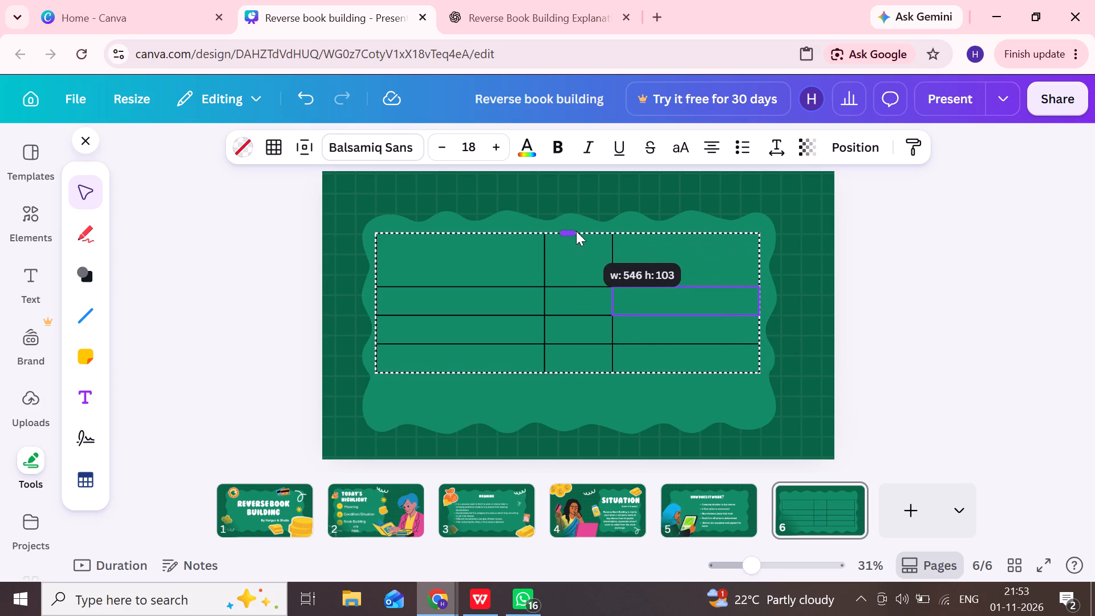
{"action": "left_click_drag", "start_coordinate": [576, 231], "coordinate": [577, 229]}
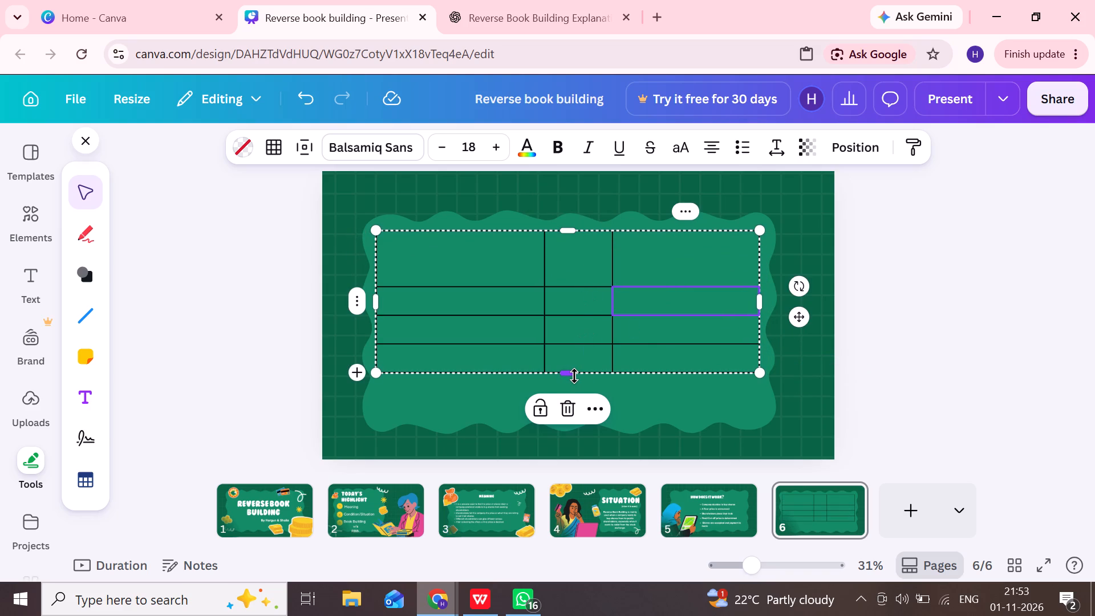
{"action": "left_click_drag", "start_coordinate": [574, 376], "coordinate": [575, 443]}
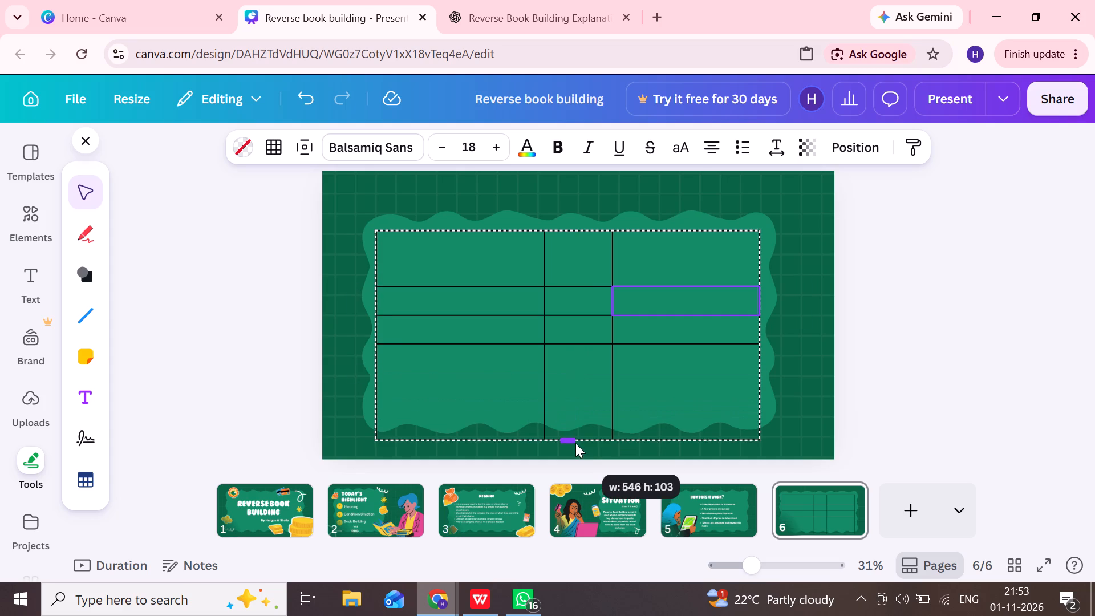
{"action": "left_click_drag", "start_coordinate": [575, 443], "coordinate": [577, 419]}
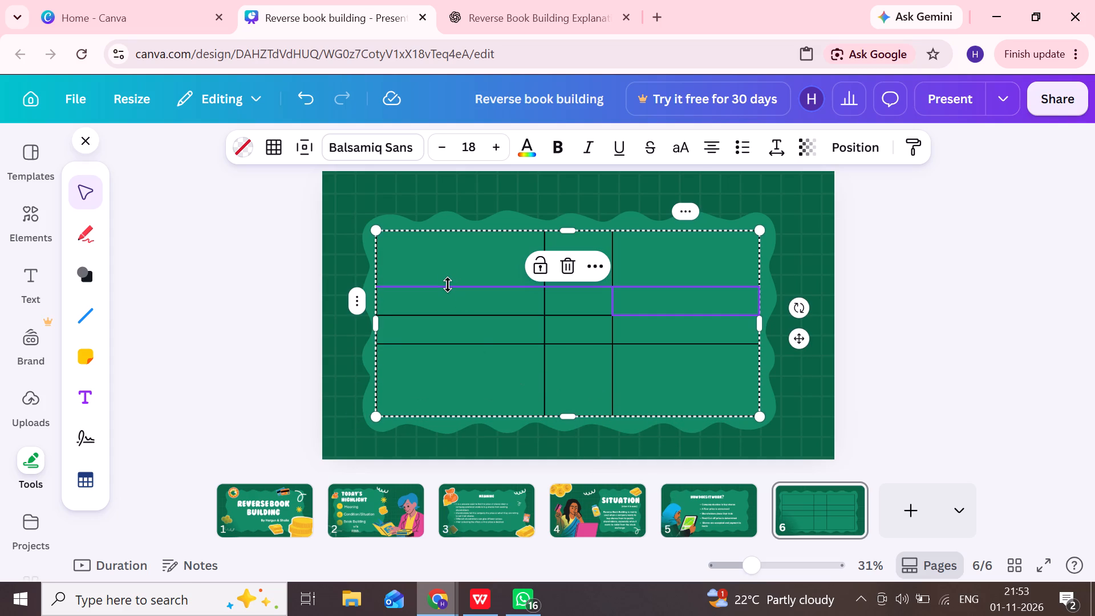
Reduce the height of the table's first row to about 126.
{"action": "left_click_drag", "start_coordinate": [448, 285], "coordinate": [449, 262]}
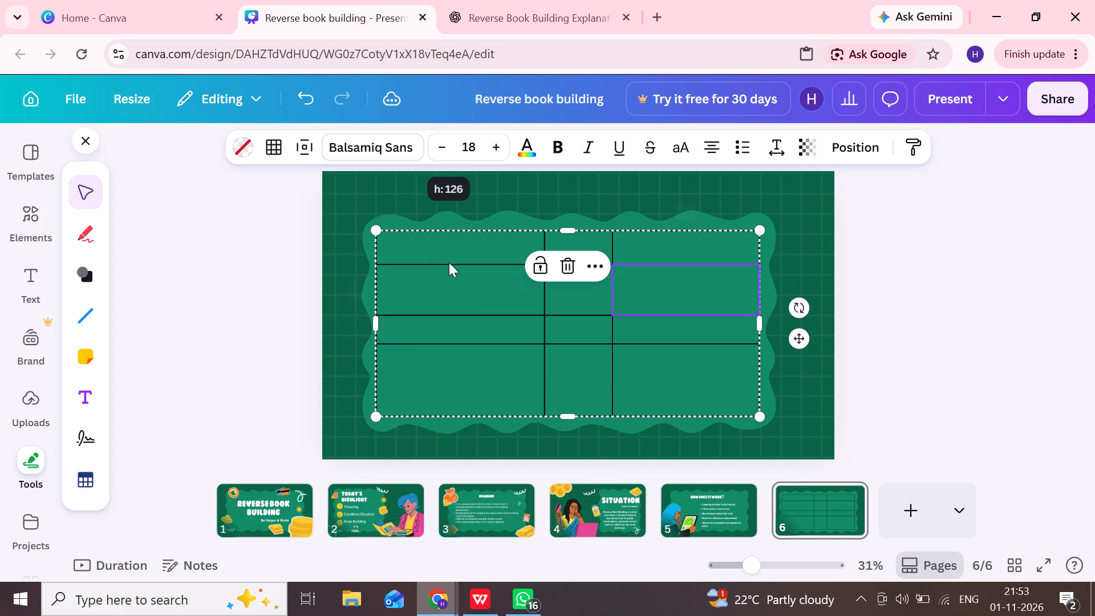
Enter the heading BASIS in the table's first header cell, consulting the Book Building comparison in the ChatGPT conversation.
{"action": "double_click", "coordinate": [443, 252]}
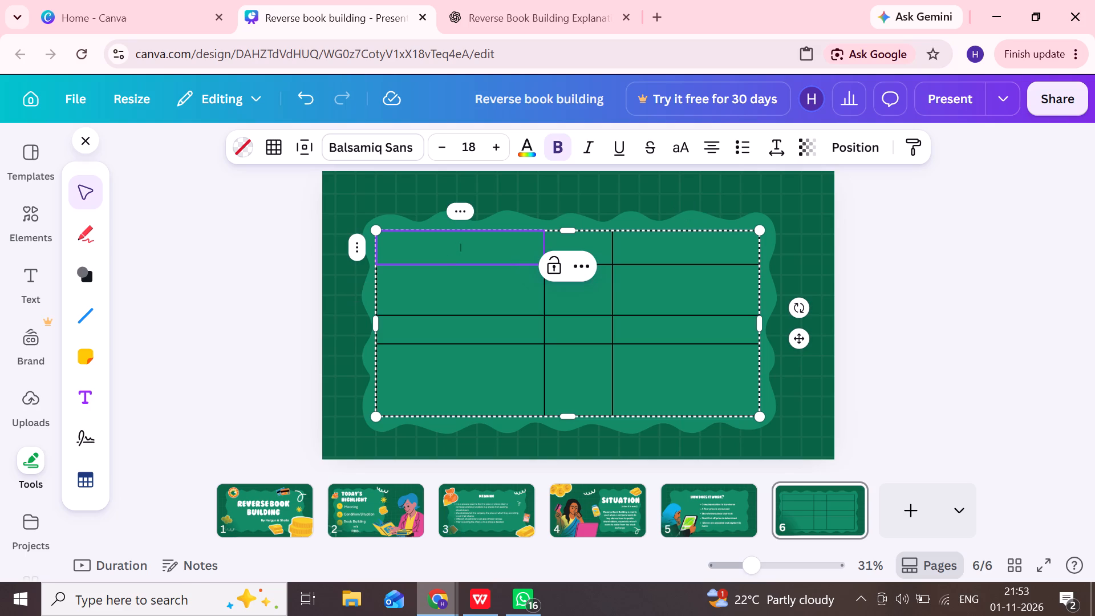
{"action": "left_click", "coordinate": [508, 0]}
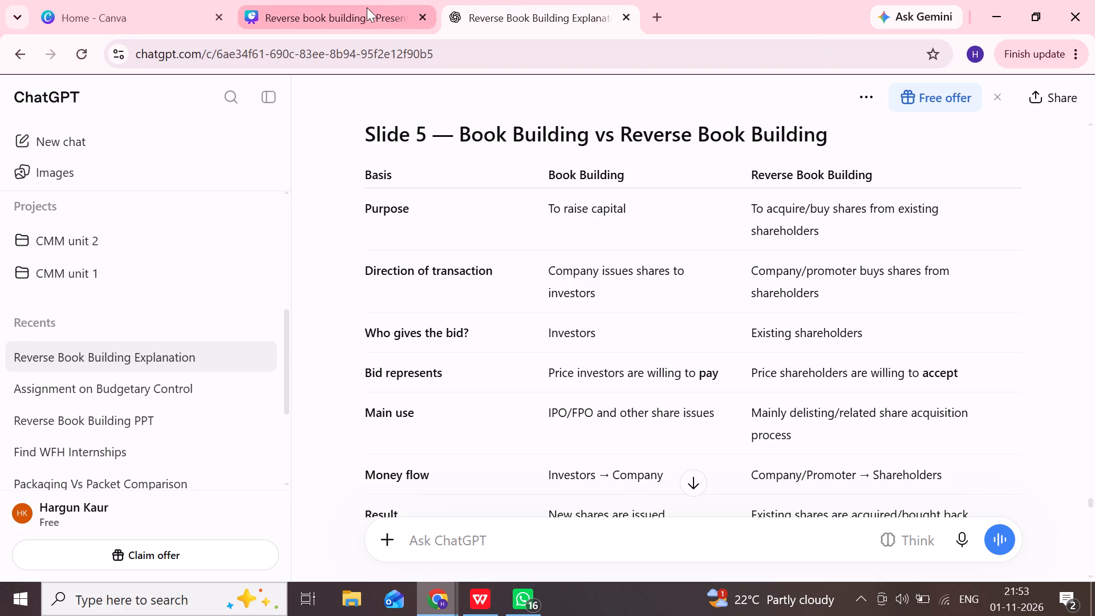
{"action": "left_click", "coordinate": [365, 7]}
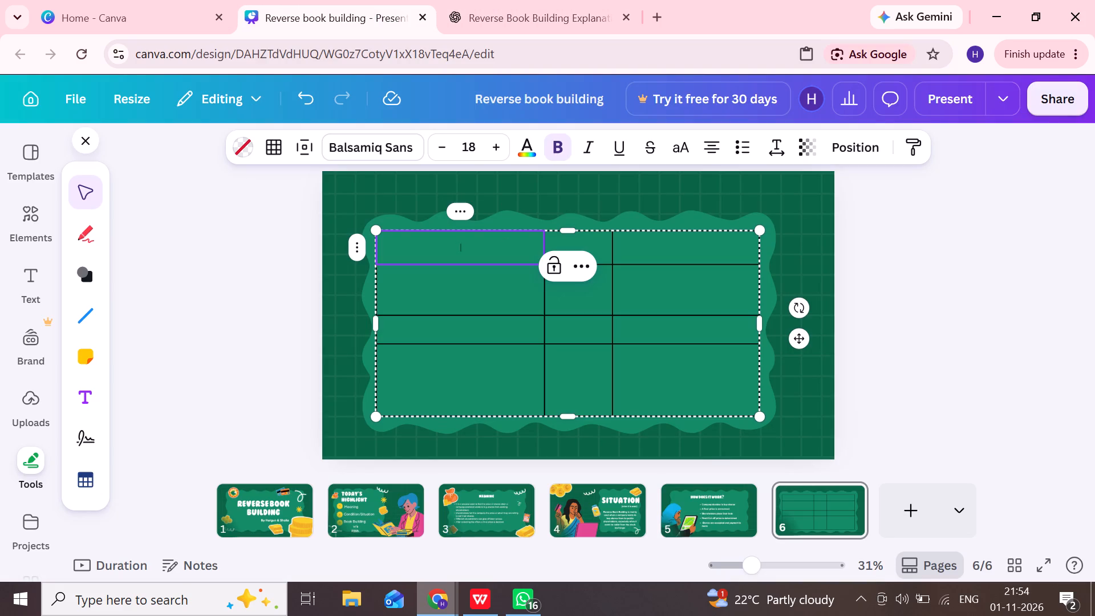
{"action": "type", "text": "BA"}
{"action": "type", "text": "SIS"}
Set the whole header row's text to white at font size 35.
{"action": "left_click", "coordinate": [356, 253]}
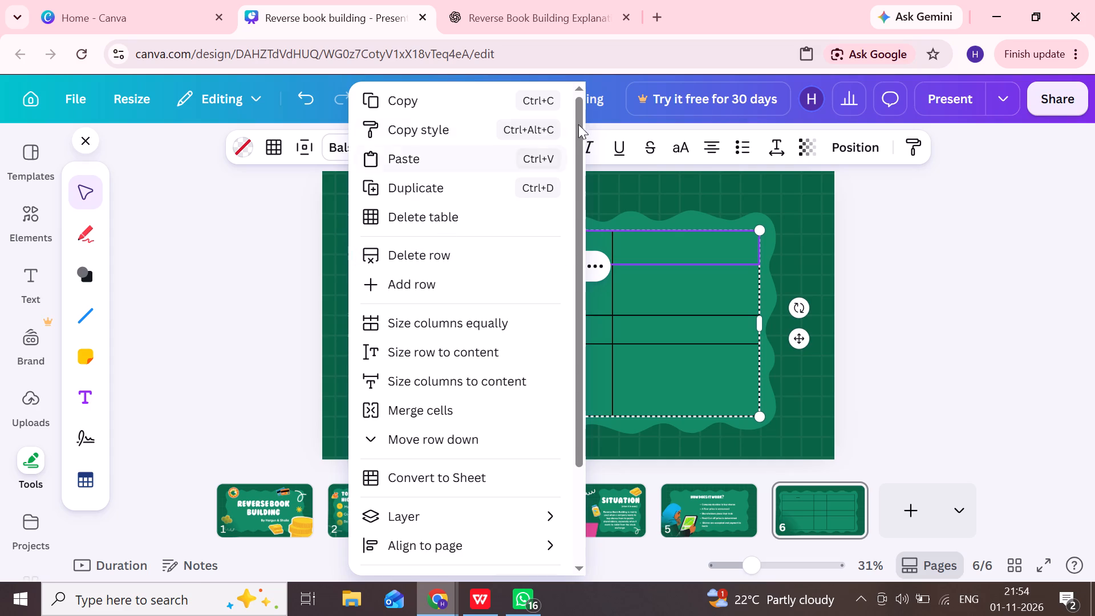
{"action": "left_click", "coordinate": [650, 166]}
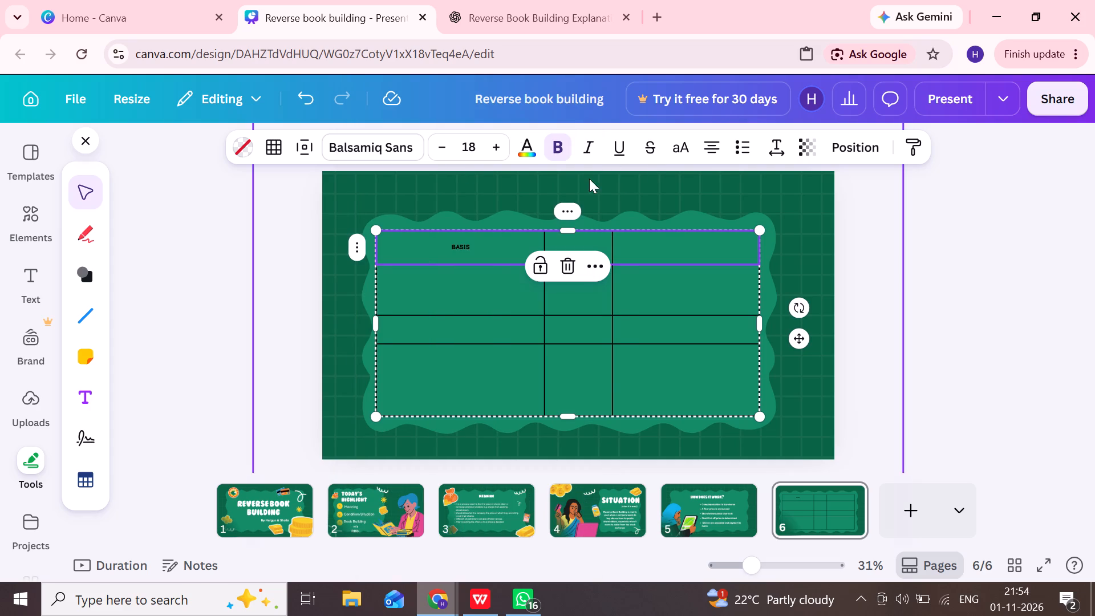
{"action": "left_click", "coordinate": [529, 154]}
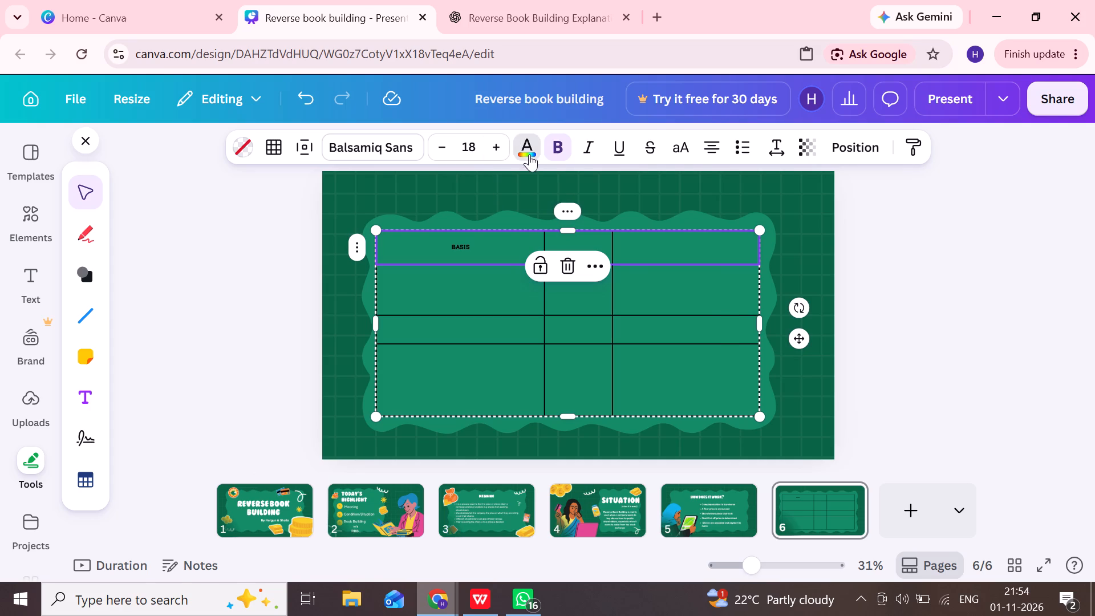
{"action": "left_click", "coordinate": [210, 270]}
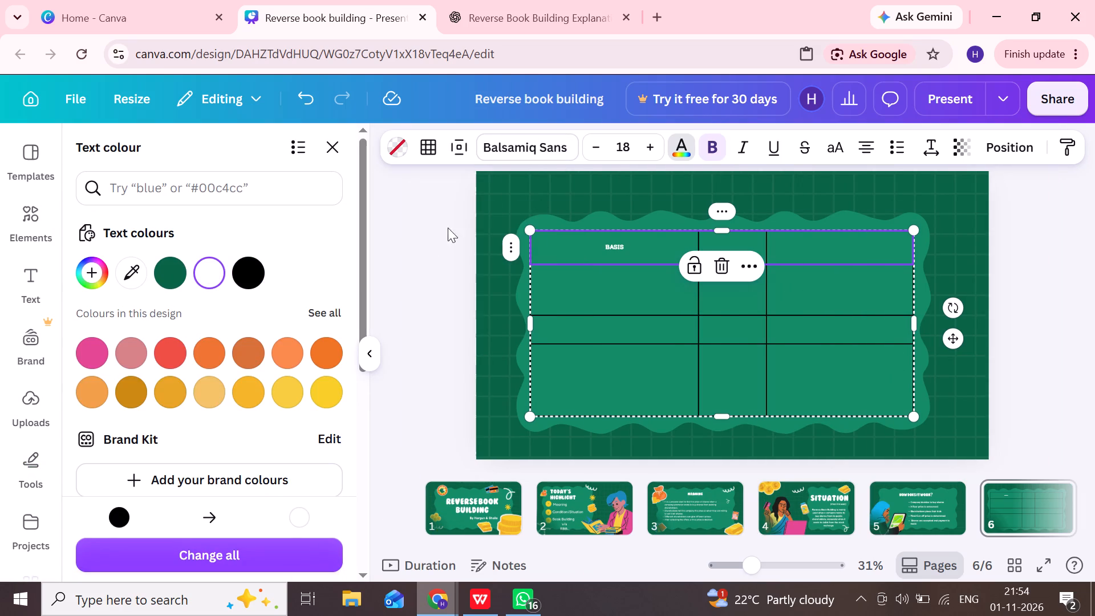
{"action": "triple_click", "coordinate": [648, 151]}
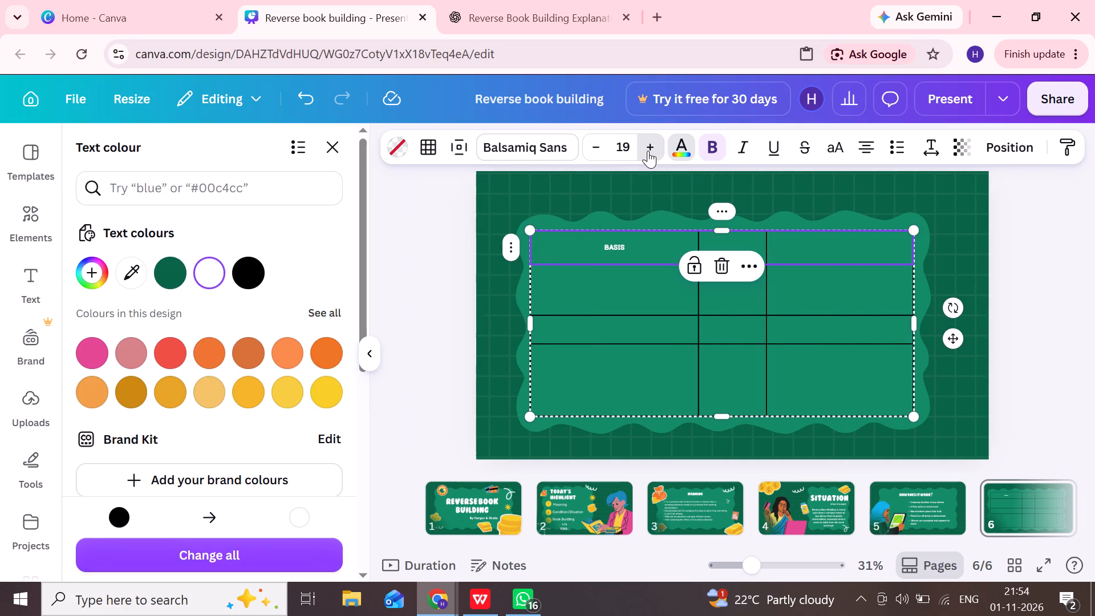
{"action": "triple_click", "coordinate": [648, 151]}
{"action": "triple_click", "coordinate": [648, 151]}
{"action": "triple_click", "coordinate": [648, 151]}
{"action": "triple_click", "coordinate": [648, 151]}
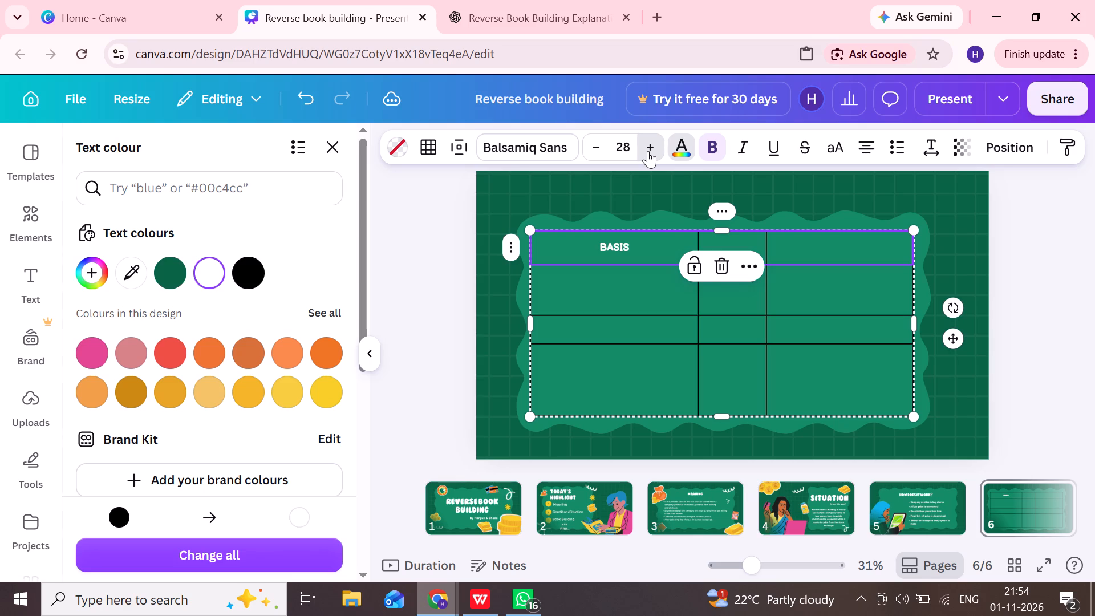
{"action": "triple_click", "coordinate": [648, 151]}
{"action": "left_click", "coordinate": [648, 151]}
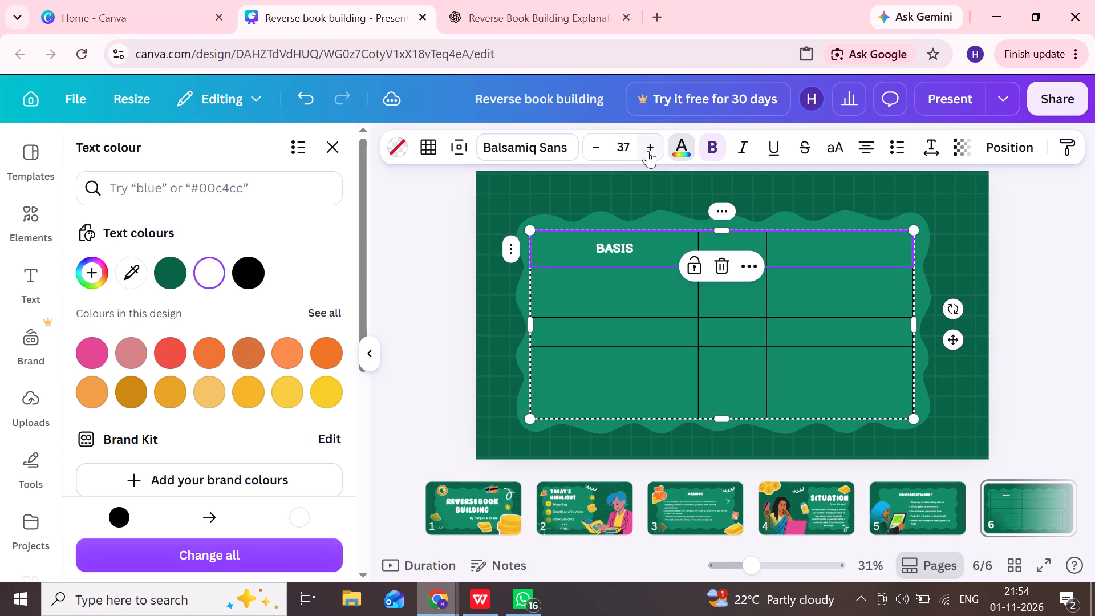
{"action": "left_click", "coordinate": [600, 147]}
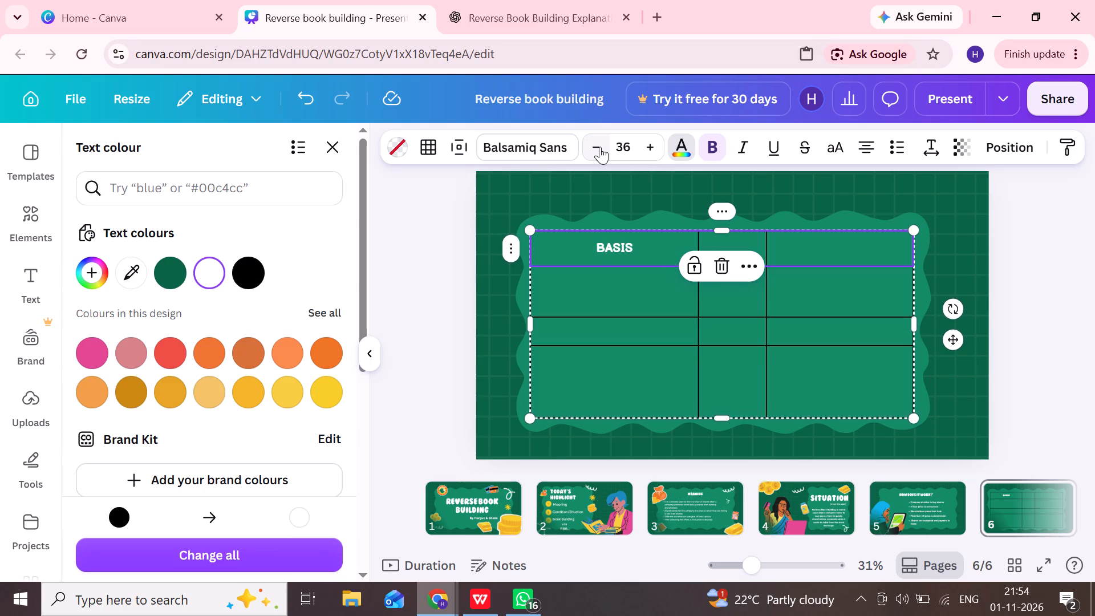
{"action": "left_click", "coordinate": [600, 147]}
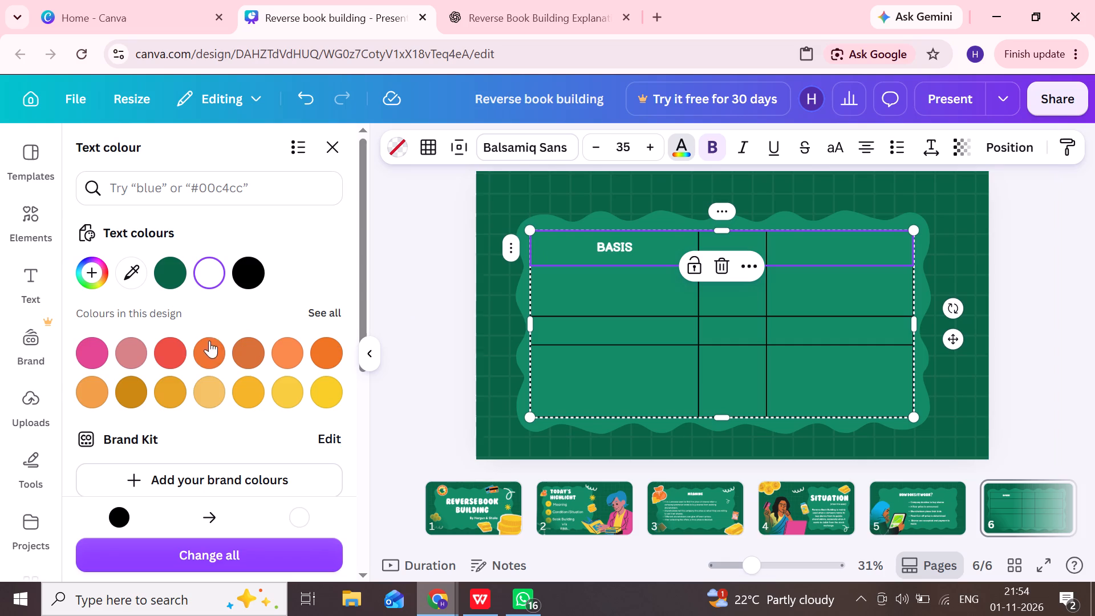
Try Vividred (#ef4f44) on the header row's text, then set its colour to black.
{"action": "left_click", "coordinate": [172, 348]}
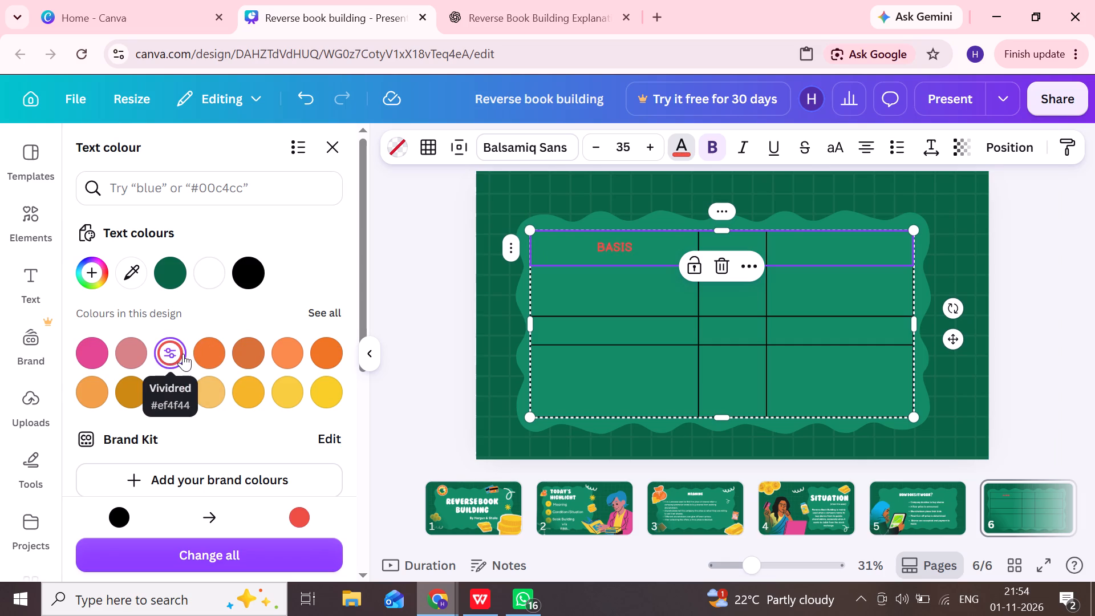
{"action": "left_click", "coordinate": [248, 275]}
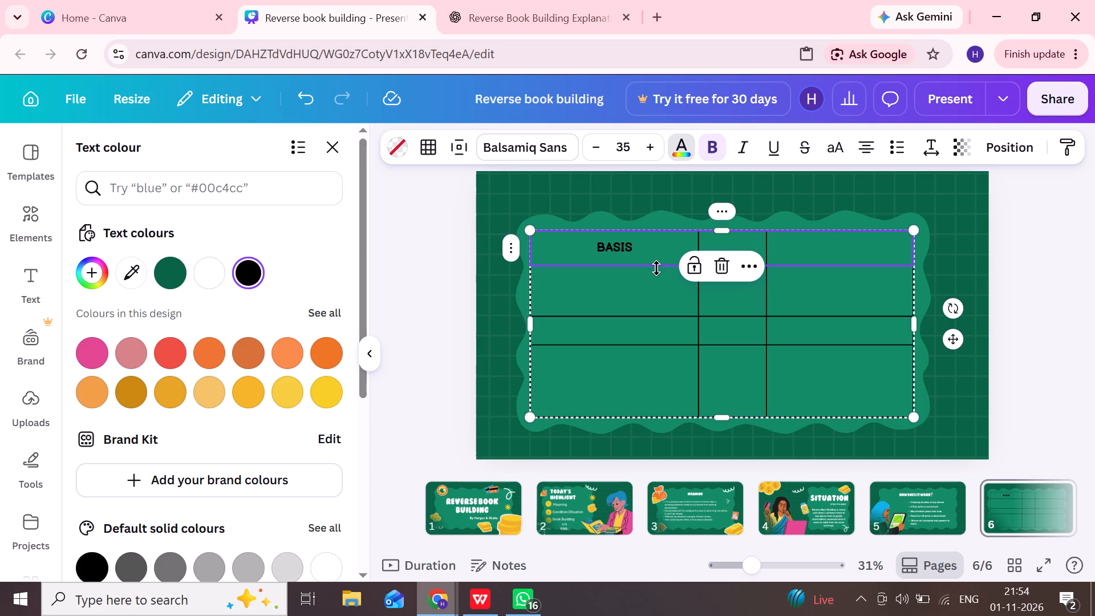
Fill the header row with the muted dusty pink from the table colours, after trying Pink #e24791.
{"action": "left_click", "coordinate": [394, 146]}
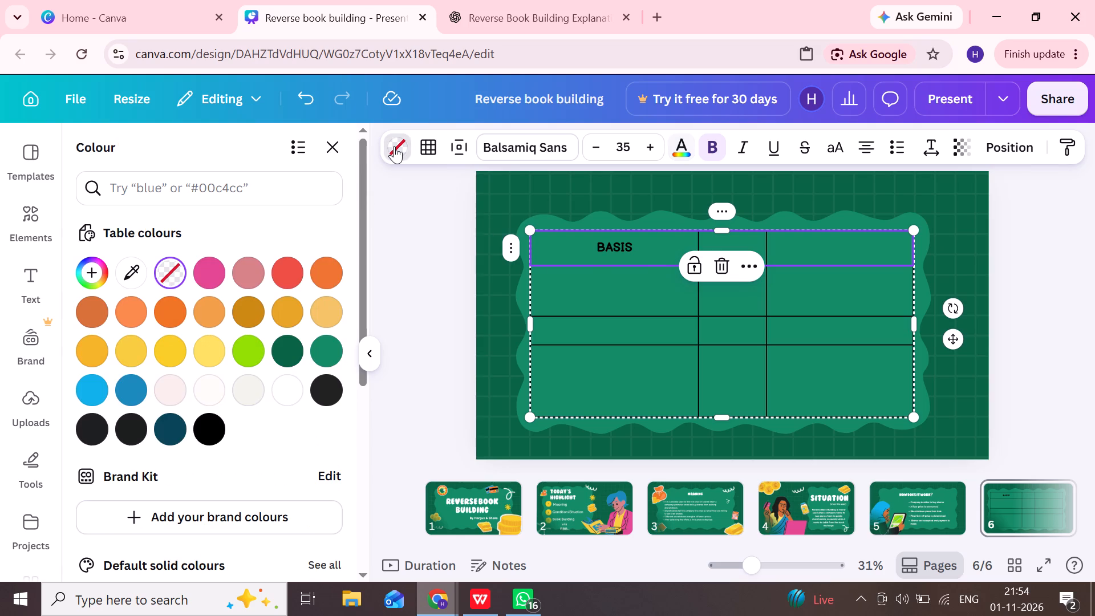
{"action": "left_click", "coordinate": [210, 269]}
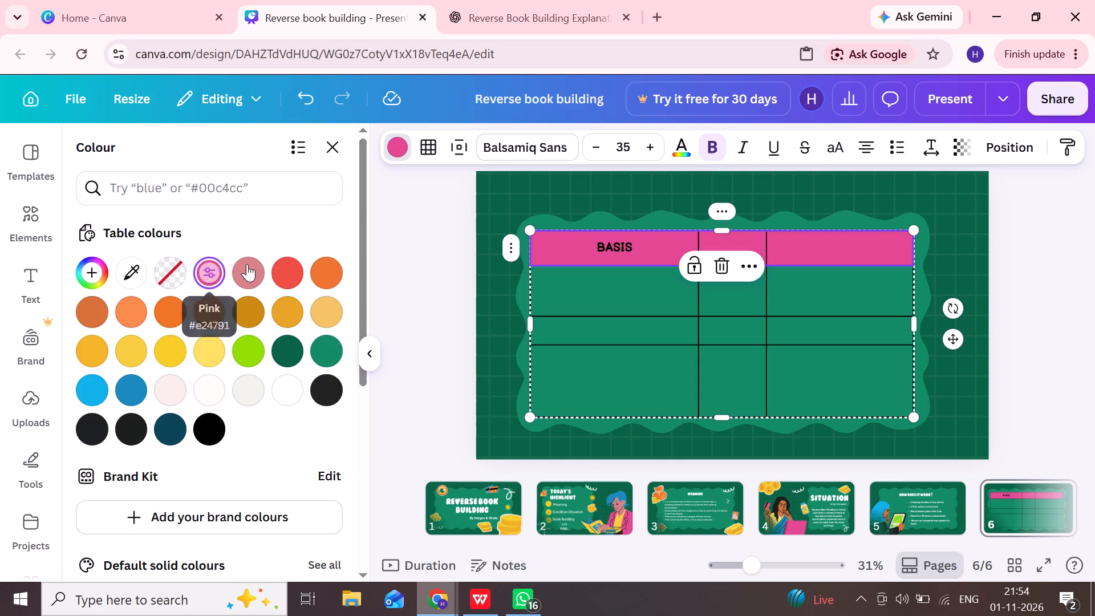
{"action": "left_click", "coordinate": [246, 270]}
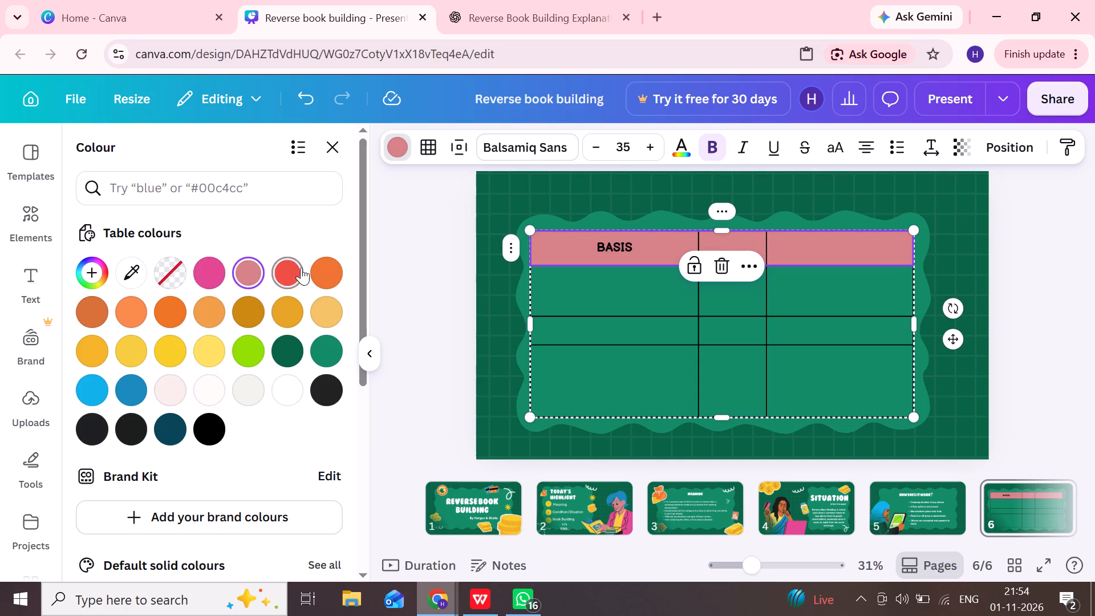
Fill the table's entire first column with the same dusty pink as the header row.
{"action": "left_click", "coordinate": [661, 306]}
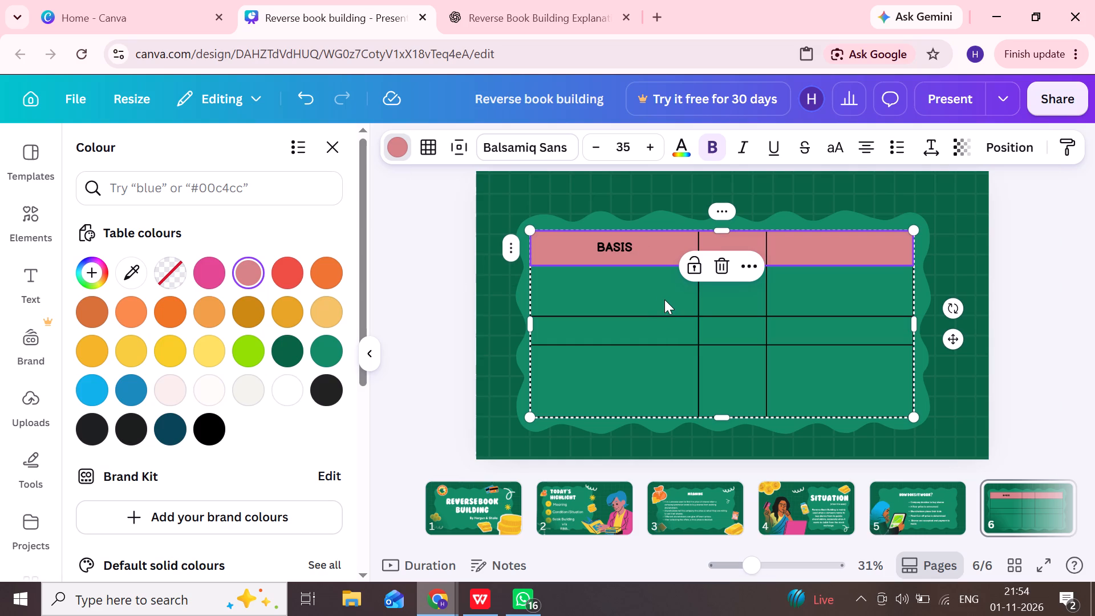
{"action": "left_click", "coordinate": [664, 299]}
{"action": "left_click", "coordinate": [617, 211]}
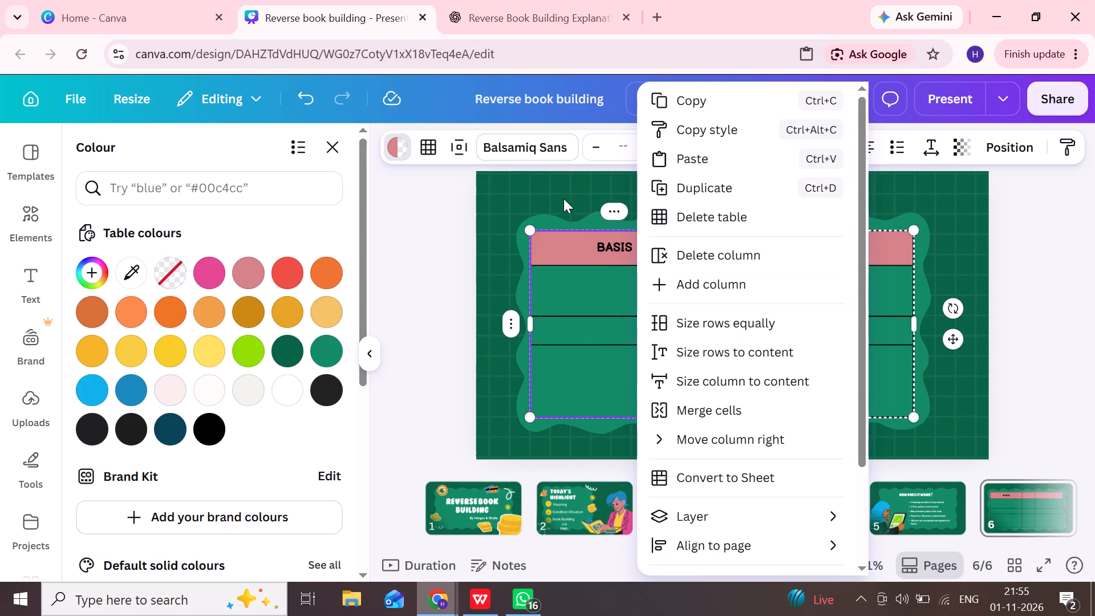
{"action": "left_click", "coordinate": [244, 275]}
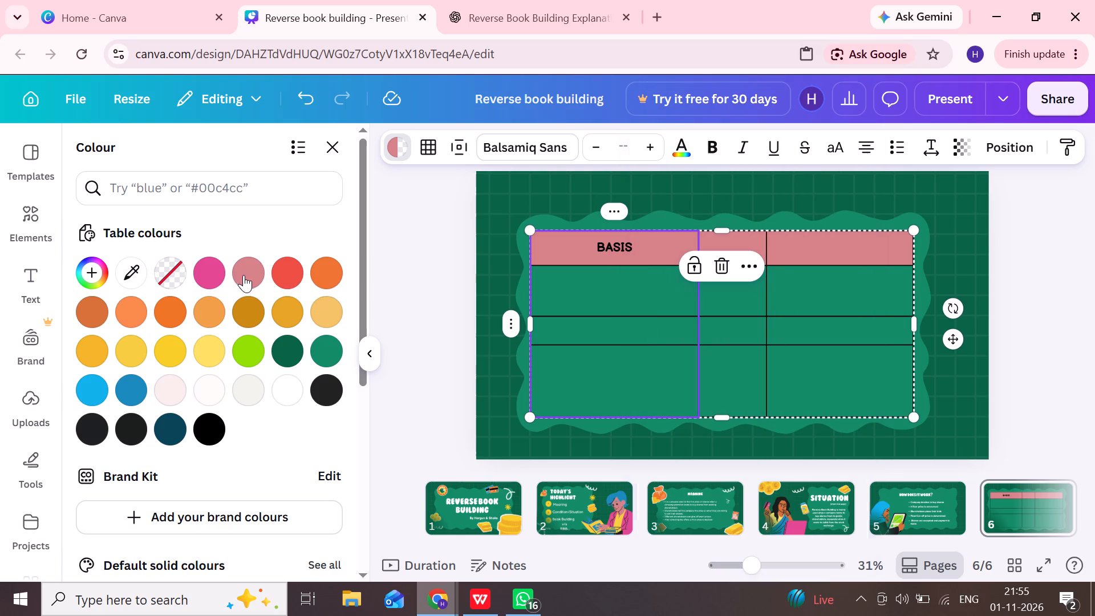
{"action": "left_click", "coordinate": [244, 275]}
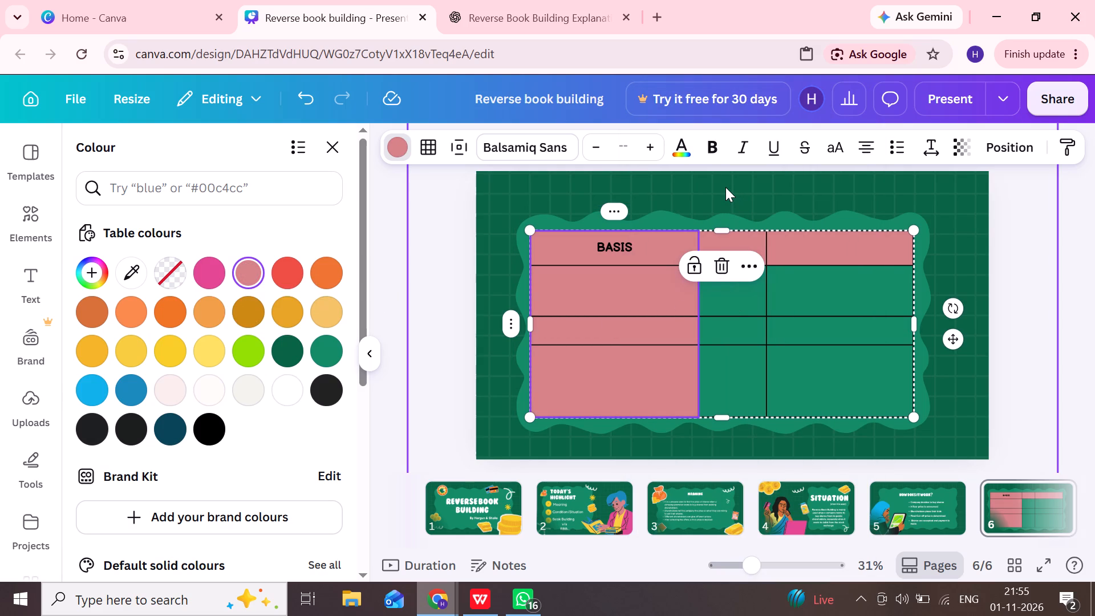
Fill the table's entire second column with Pink #e24791.
{"action": "left_click", "coordinate": [716, 225]}
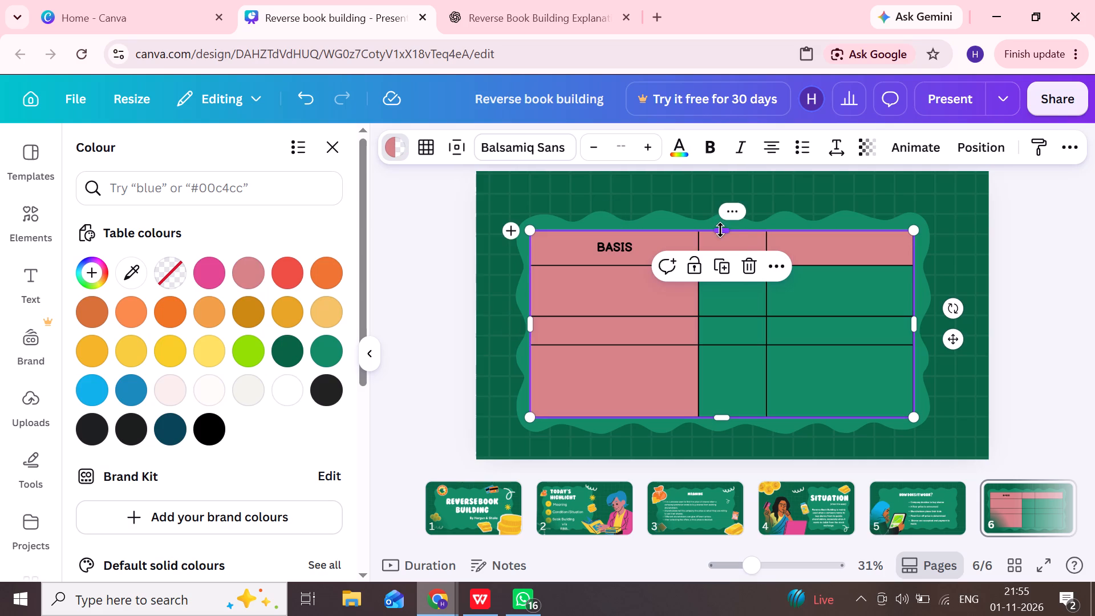
{"action": "left_click", "coordinate": [733, 208]}
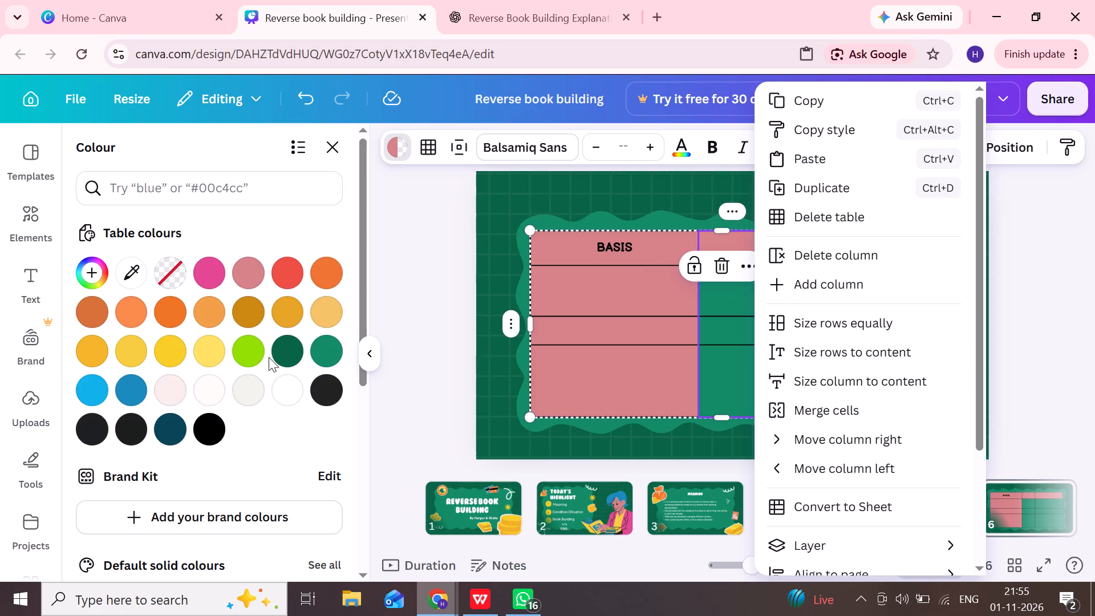
{"action": "left_click", "coordinate": [209, 274]}
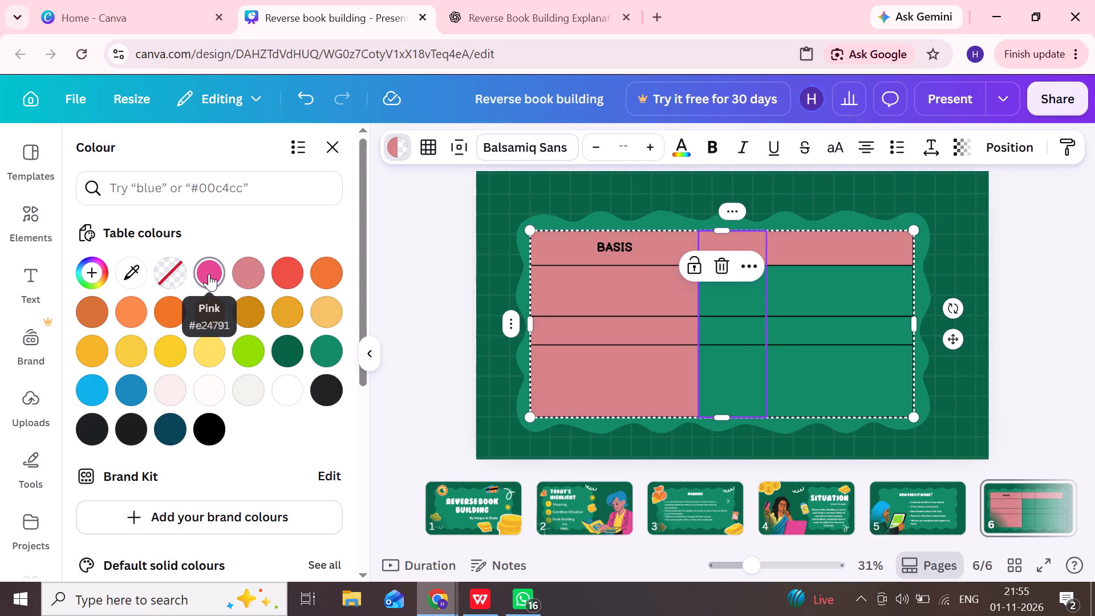
{"action": "left_click", "coordinate": [209, 274]}
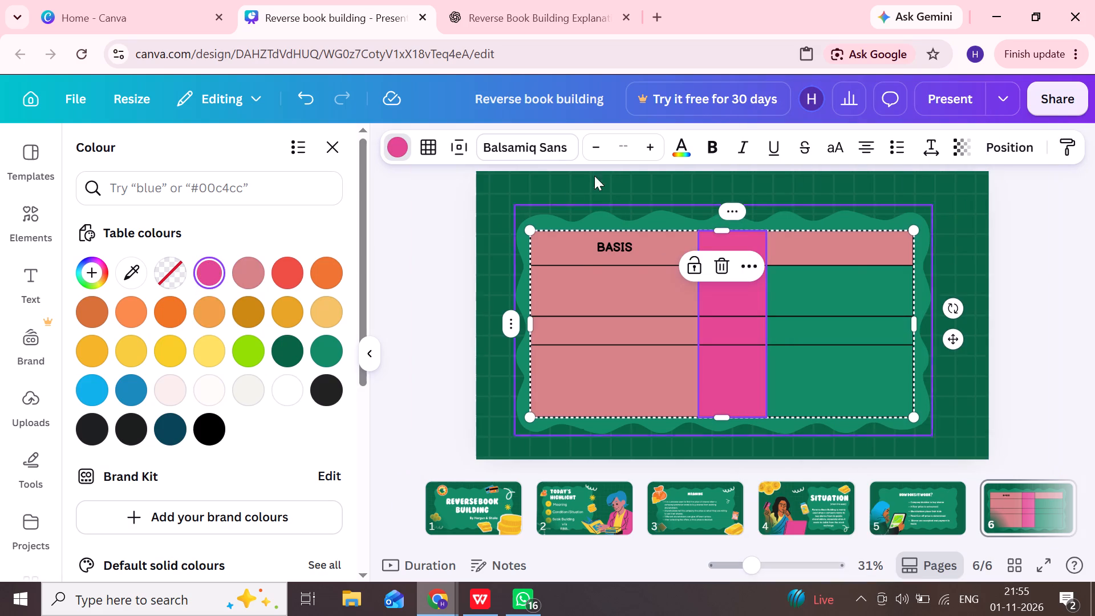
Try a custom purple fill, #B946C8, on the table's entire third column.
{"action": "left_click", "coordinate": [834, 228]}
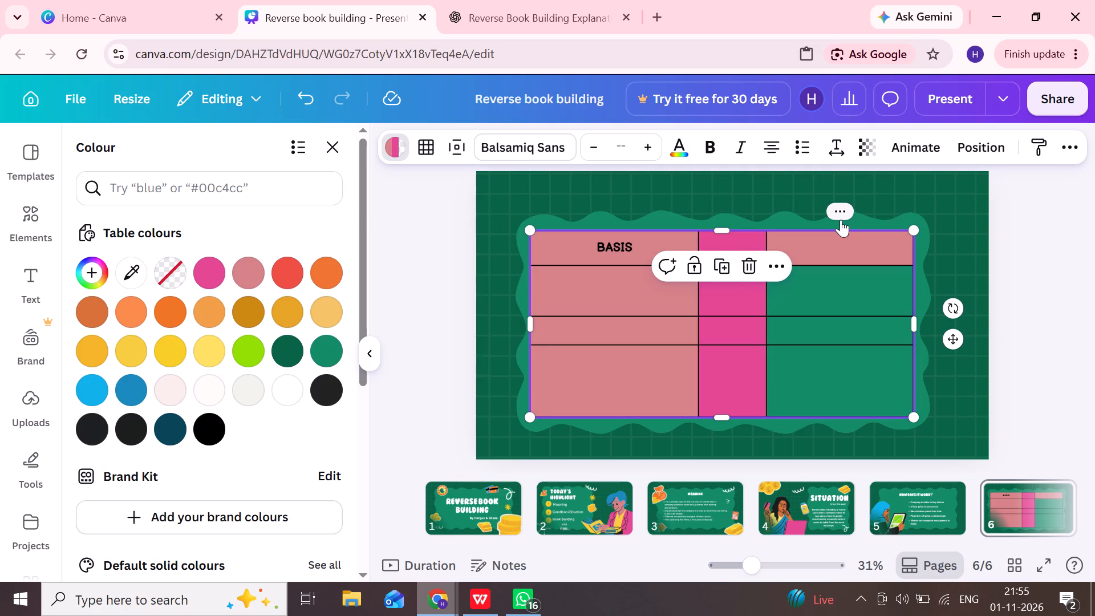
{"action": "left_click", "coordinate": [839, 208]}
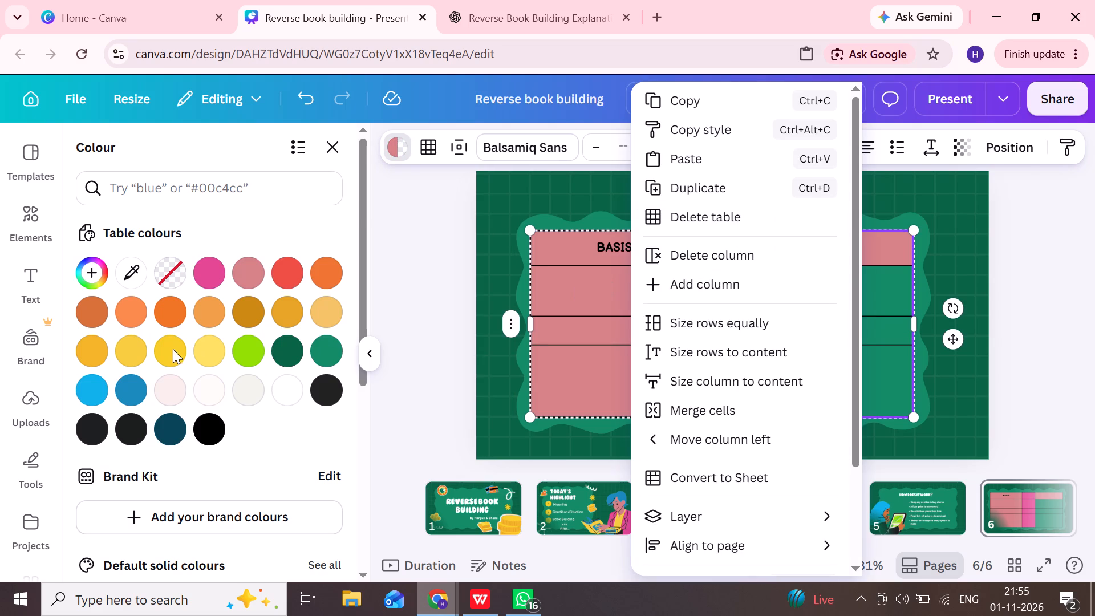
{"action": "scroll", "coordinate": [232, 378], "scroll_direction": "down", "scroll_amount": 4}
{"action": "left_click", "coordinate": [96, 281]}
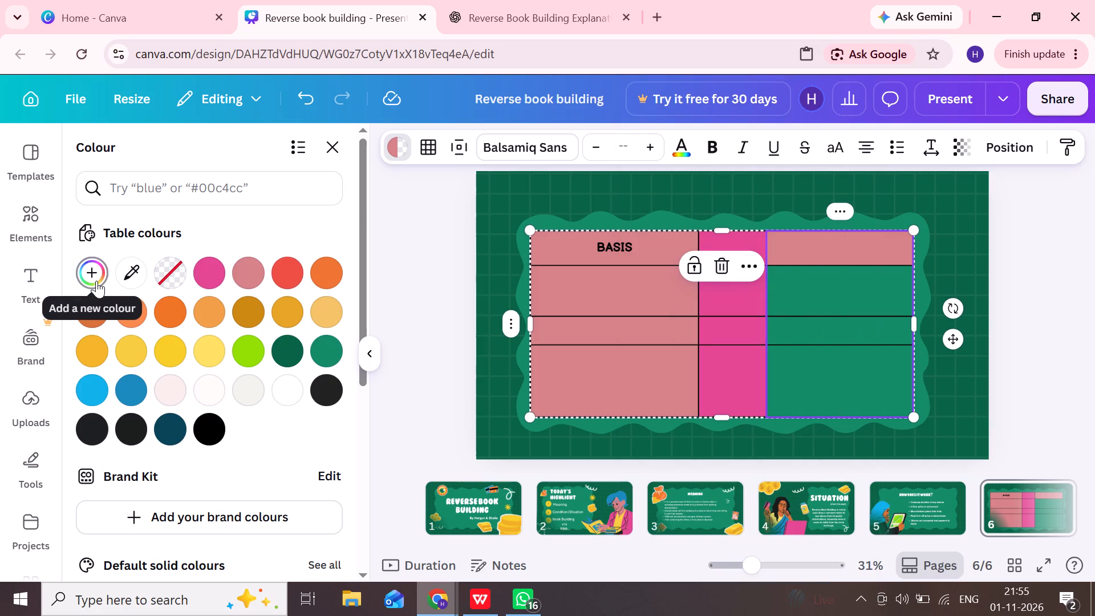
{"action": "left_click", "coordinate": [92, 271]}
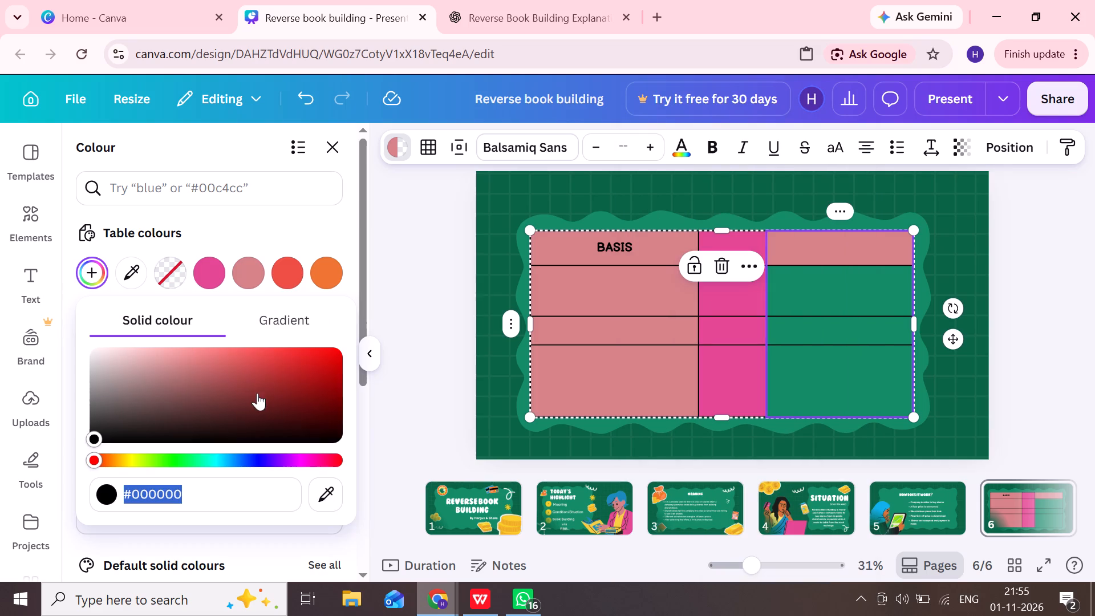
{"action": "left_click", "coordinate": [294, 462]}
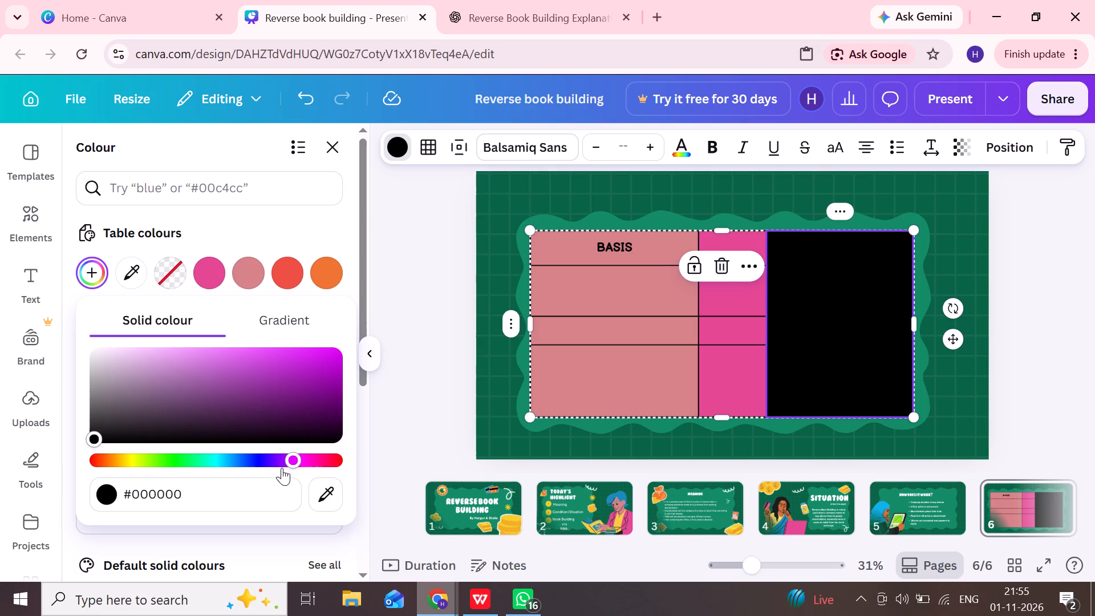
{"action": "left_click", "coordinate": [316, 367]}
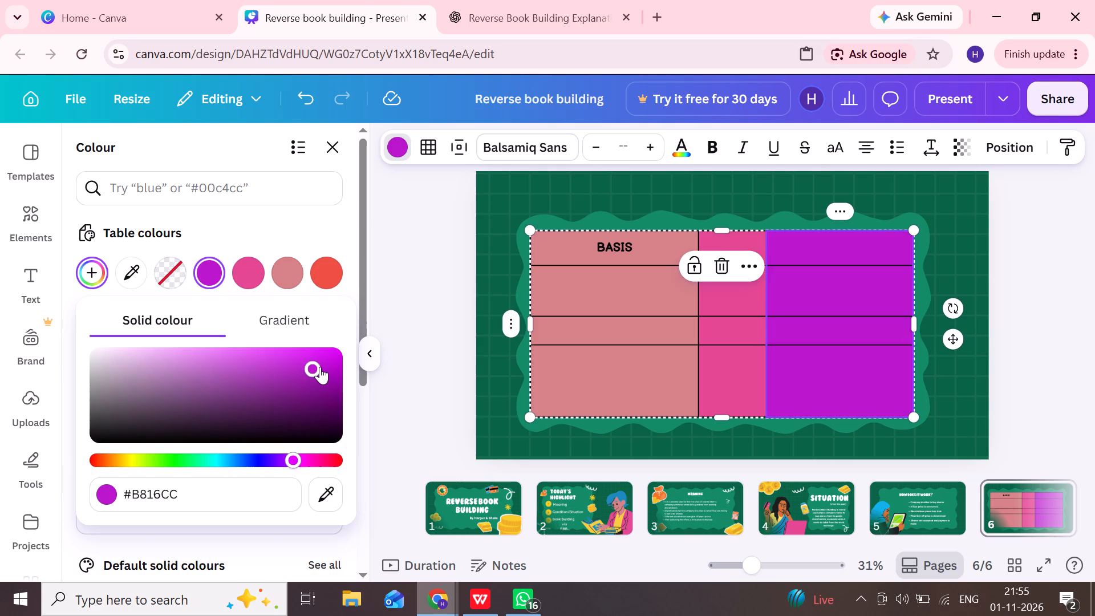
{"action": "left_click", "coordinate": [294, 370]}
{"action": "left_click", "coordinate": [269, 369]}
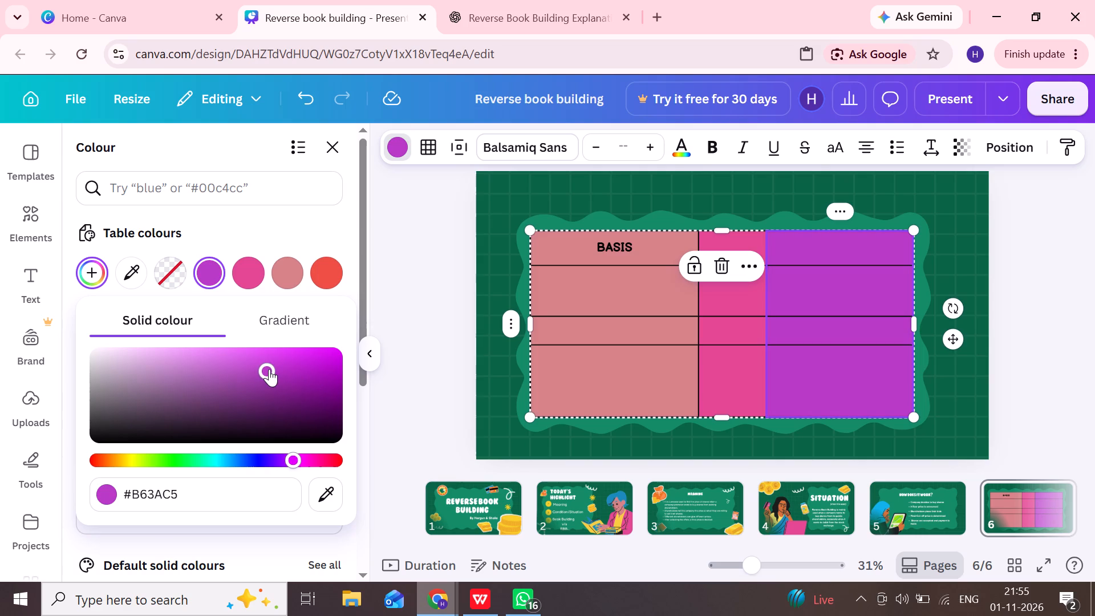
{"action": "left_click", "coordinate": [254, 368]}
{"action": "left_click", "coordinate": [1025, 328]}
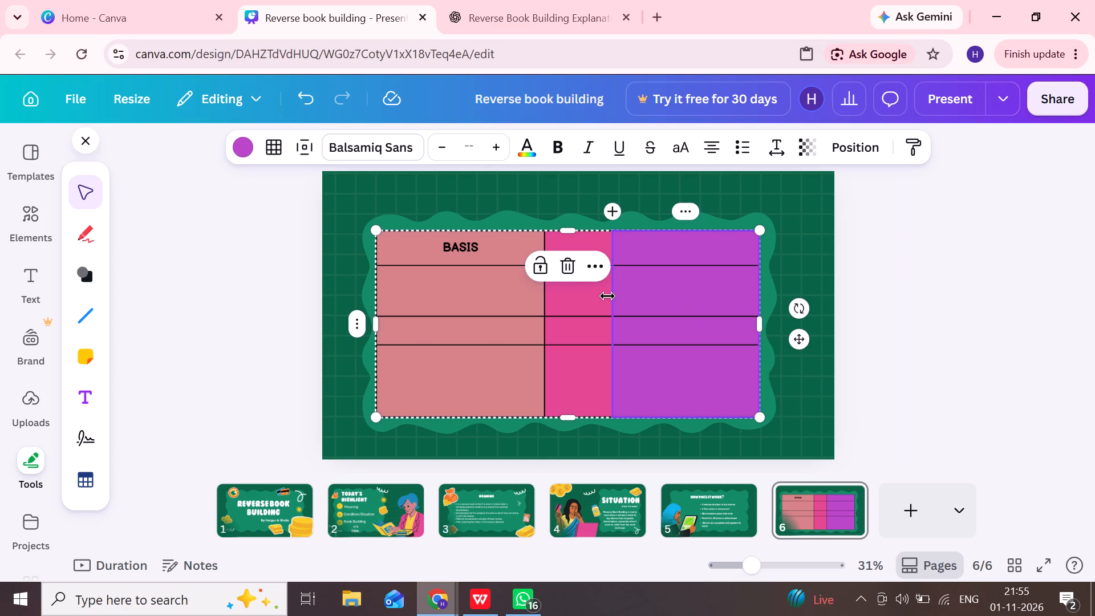
Fill the entire third column with the light lilac from the default solid colours, after trying darker purples and pink.
{"action": "left_click", "coordinate": [244, 152]}
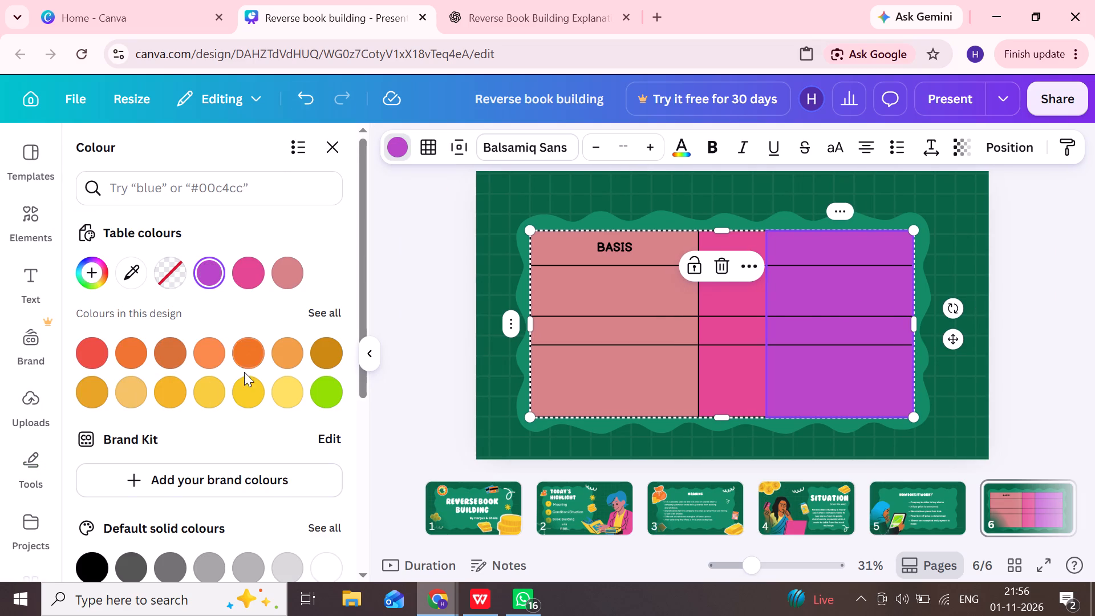
{"action": "scroll", "coordinate": [206, 411], "scroll_direction": "down", "scroll_amount": 3}
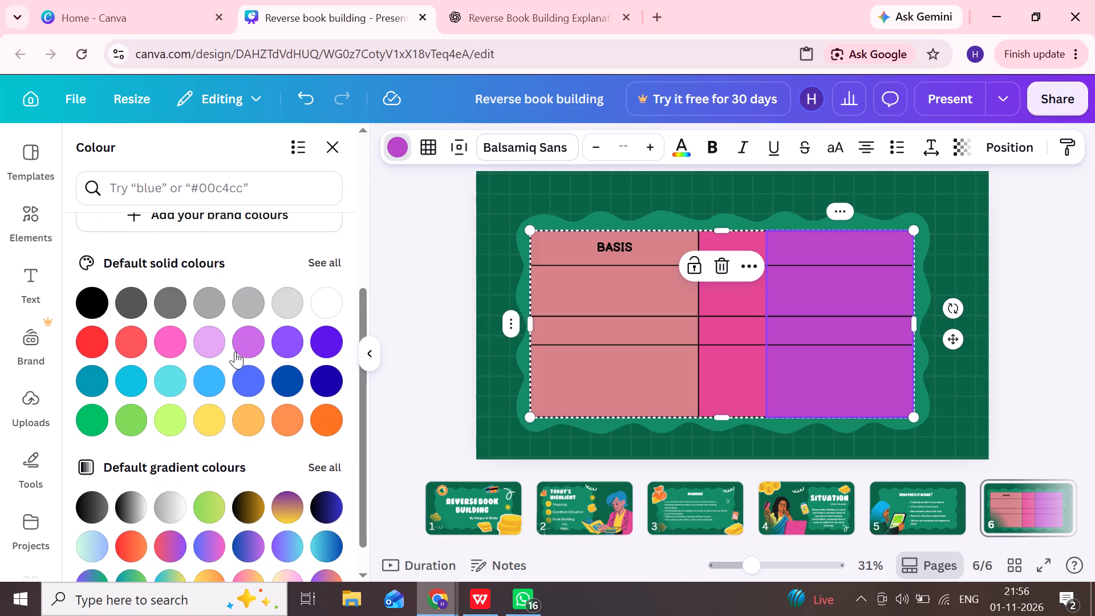
{"action": "left_click", "coordinate": [220, 340]}
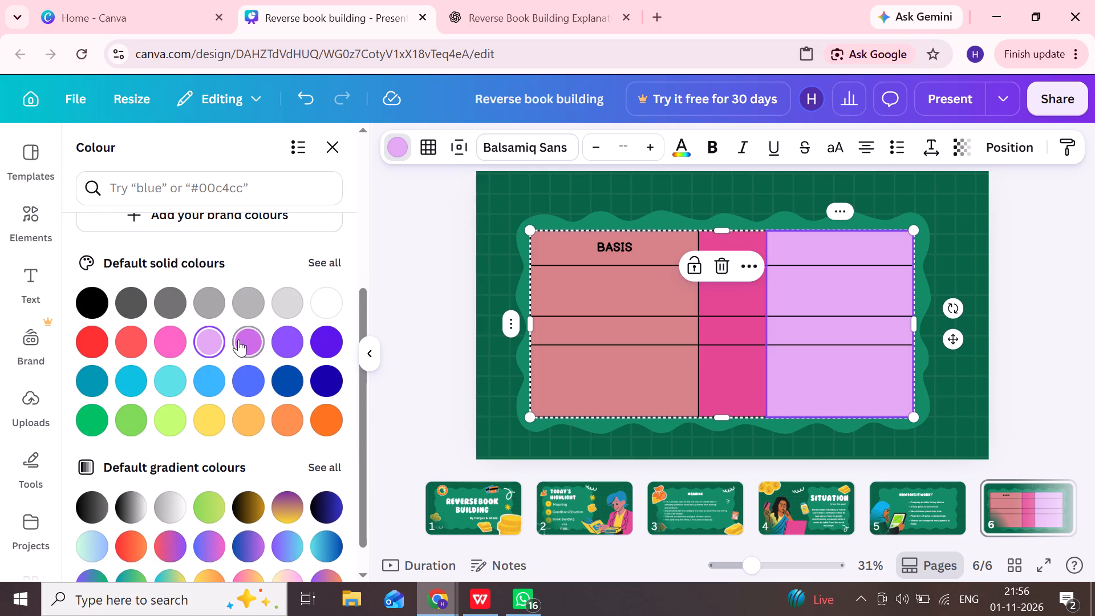
{"action": "left_click", "coordinate": [248, 334]}
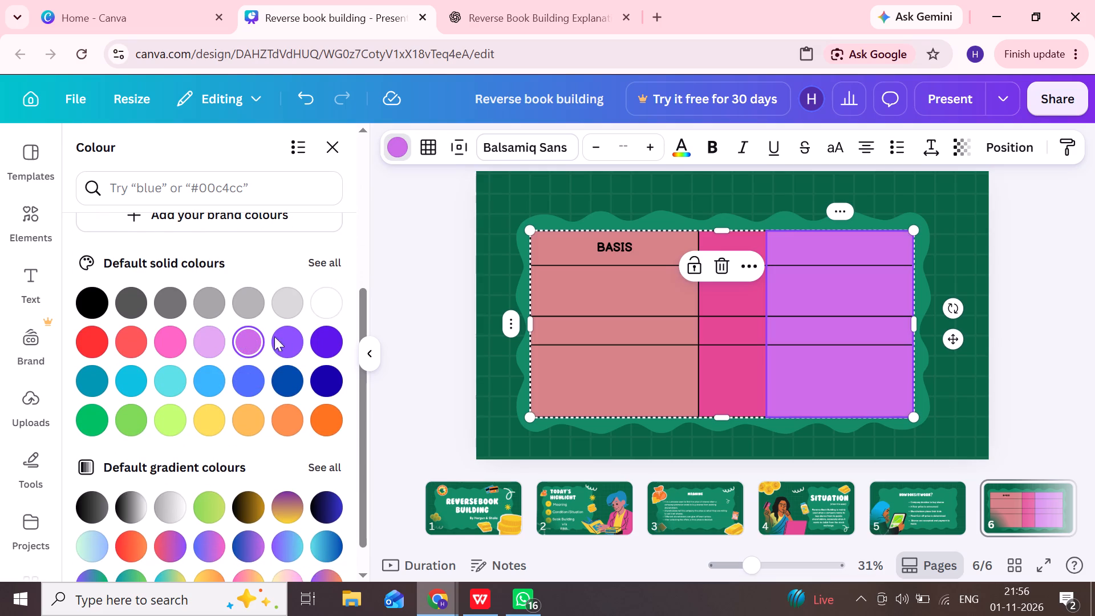
{"action": "left_click", "coordinate": [291, 341]}
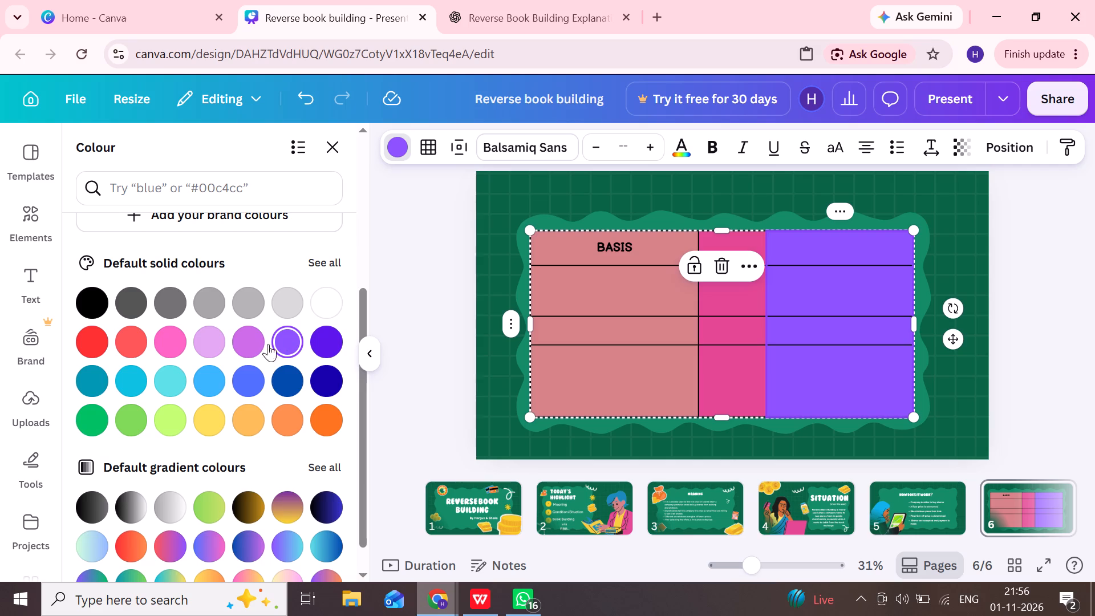
{"action": "left_click", "coordinate": [171, 333]}
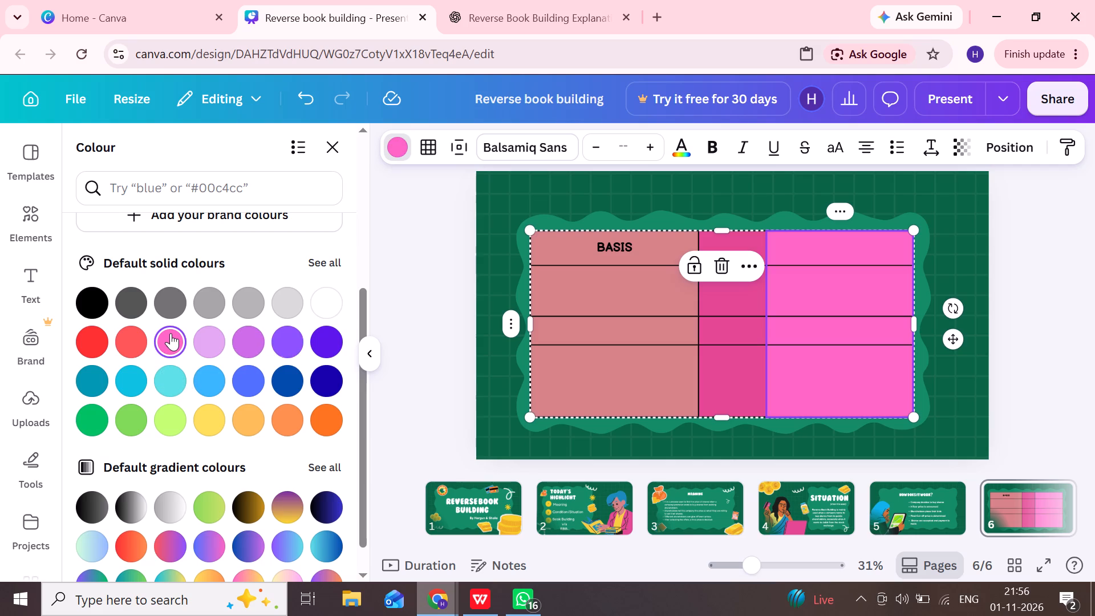
{"action": "left_click", "coordinate": [252, 338]}
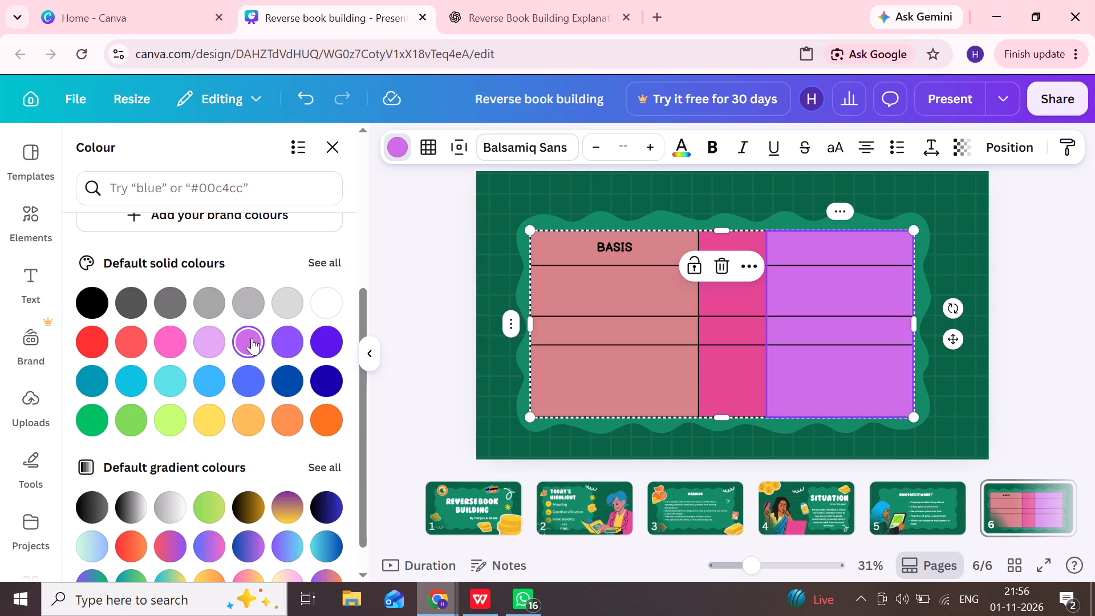
{"action": "left_click", "coordinate": [213, 338]}
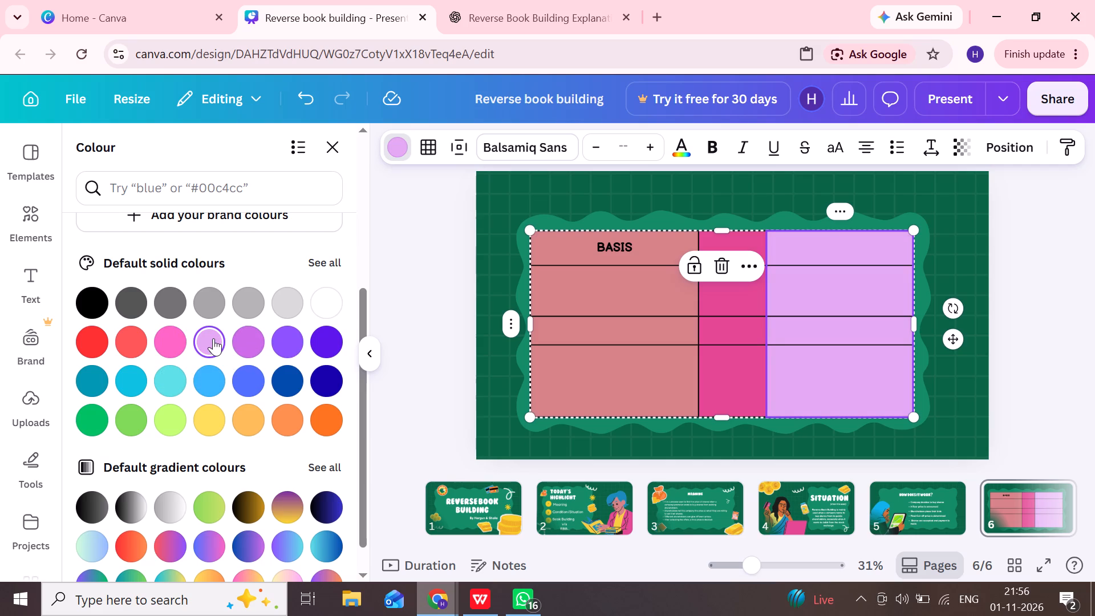
{"action": "left_click", "coordinate": [1053, 242]}
Start the second column's heading with "BOOK" and "BUI" on a second line.
{"action": "double_click", "coordinate": [584, 242]}
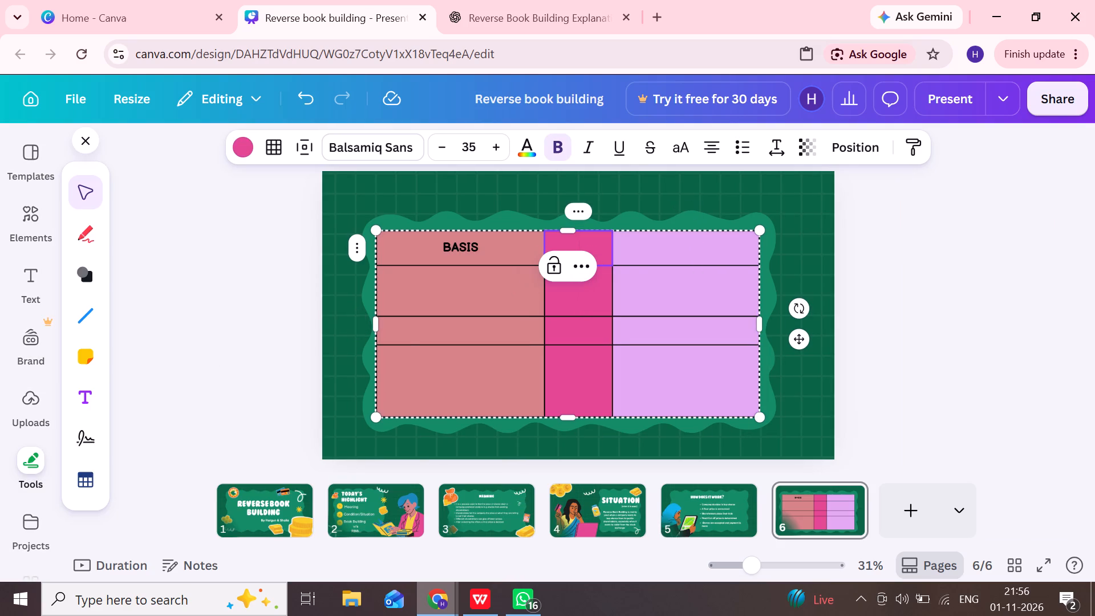
{"action": "type", "text": "BOOK"}
{"action": "key", "text": "space"}
{"action": "key", "text": "Return"}
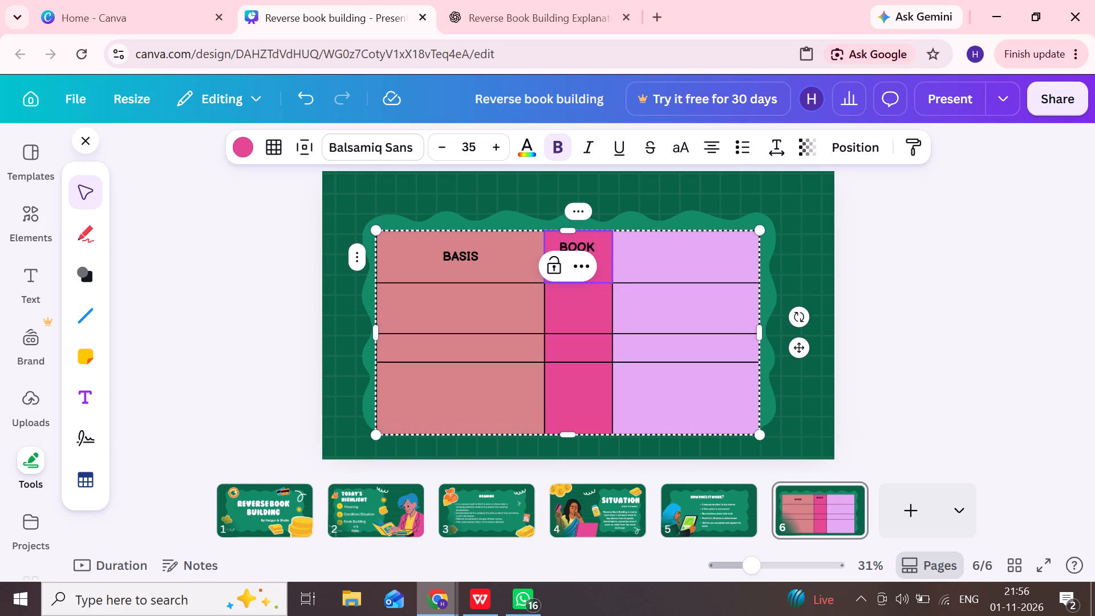
{"action": "type", "text": "BUI"}
{"action": "left_click", "coordinate": [959, 244]}
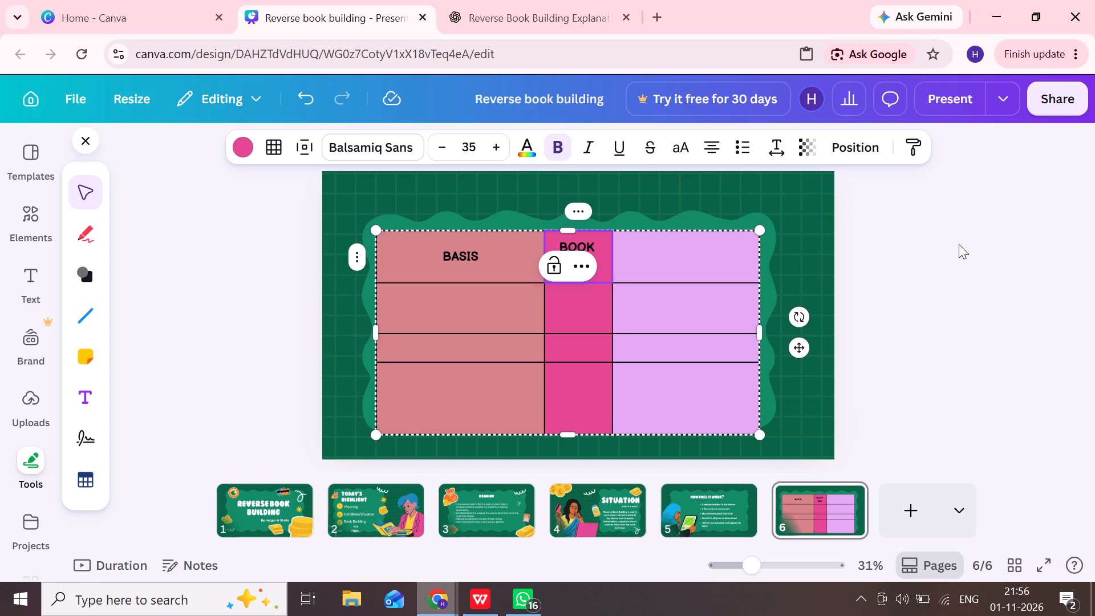
Widen the table's second column by moving its border with the third column outward.
{"action": "double_click", "coordinate": [602, 258]}
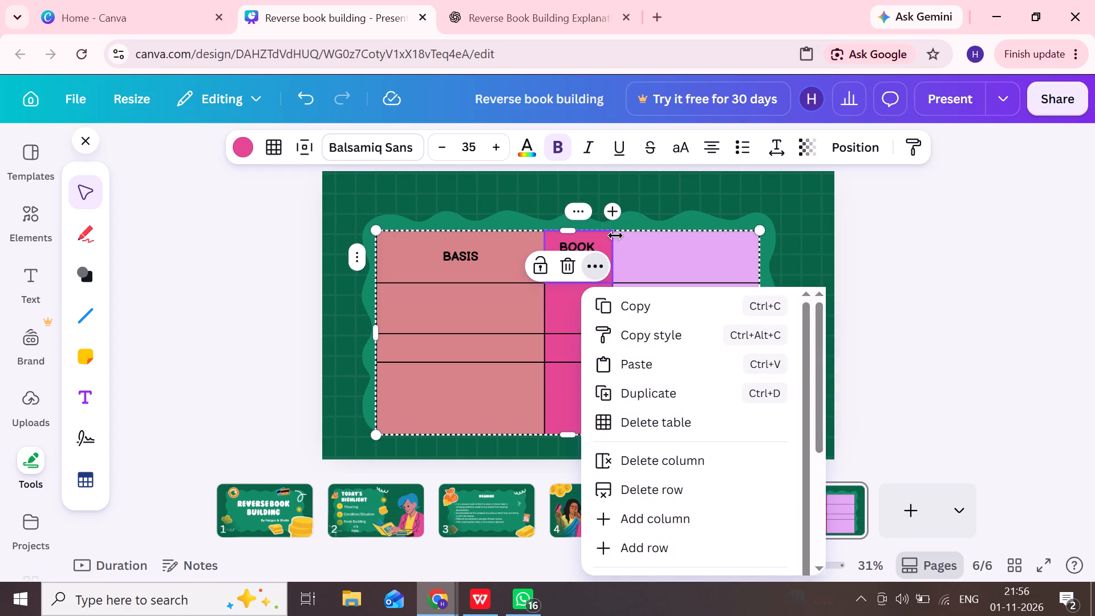
{"action": "left_click_drag", "start_coordinate": [616, 249], "coordinate": [648, 242]}
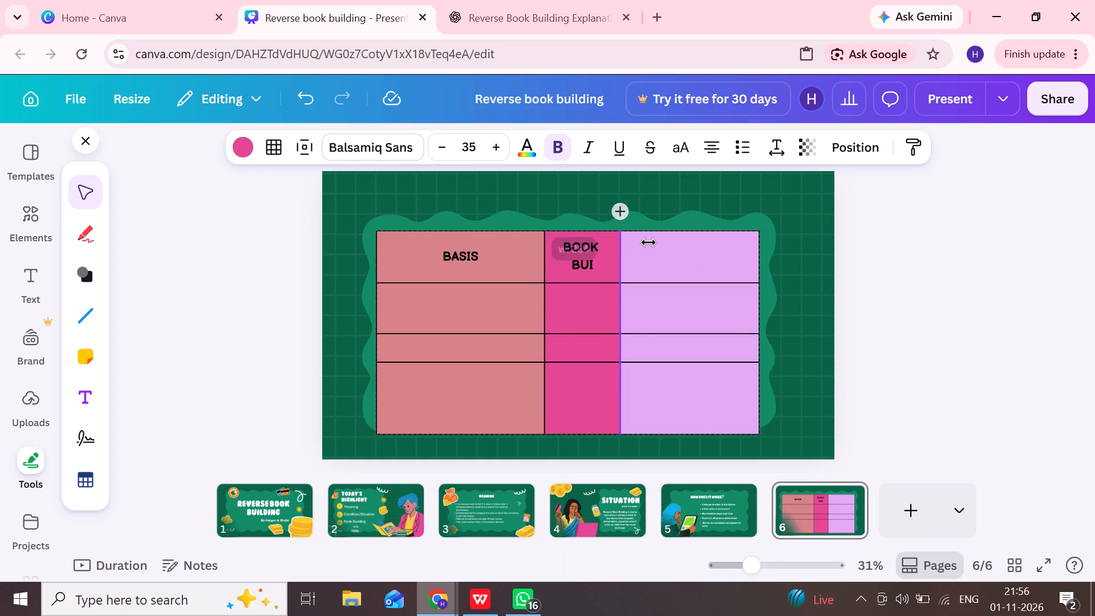
{"action": "left_click_drag", "start_coordinate": [648, 242], "coordinate": [649, 242]}
Complete the second line of the second column's heading so it reads "BOOK BUILDING".
{"action": "double_click", "coordinate": [612, 256]}
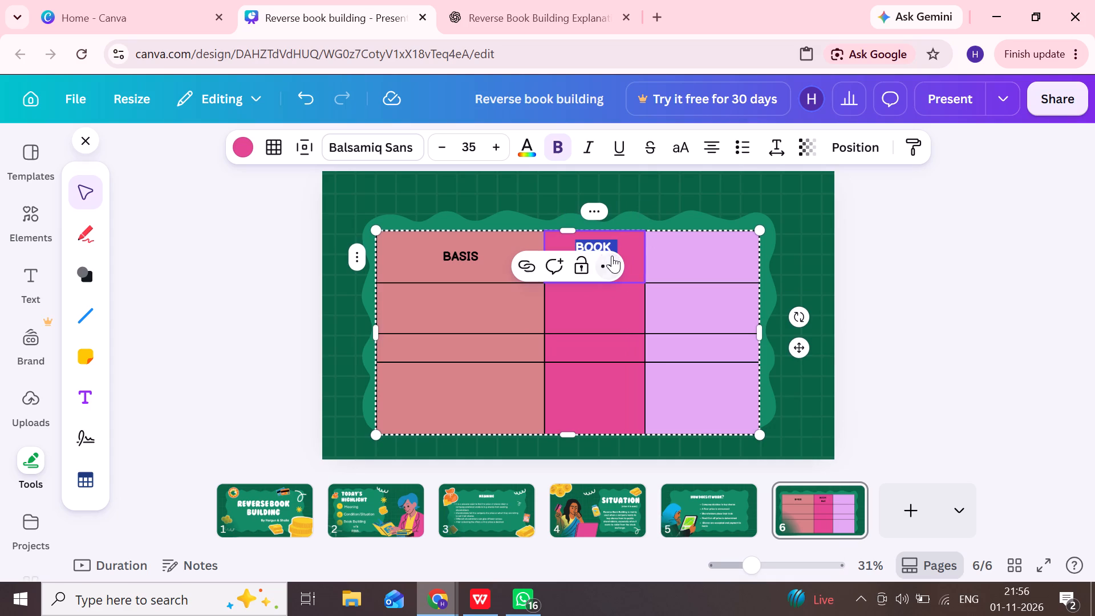
{"action": "left_click", "coordinate": [622, 242]}
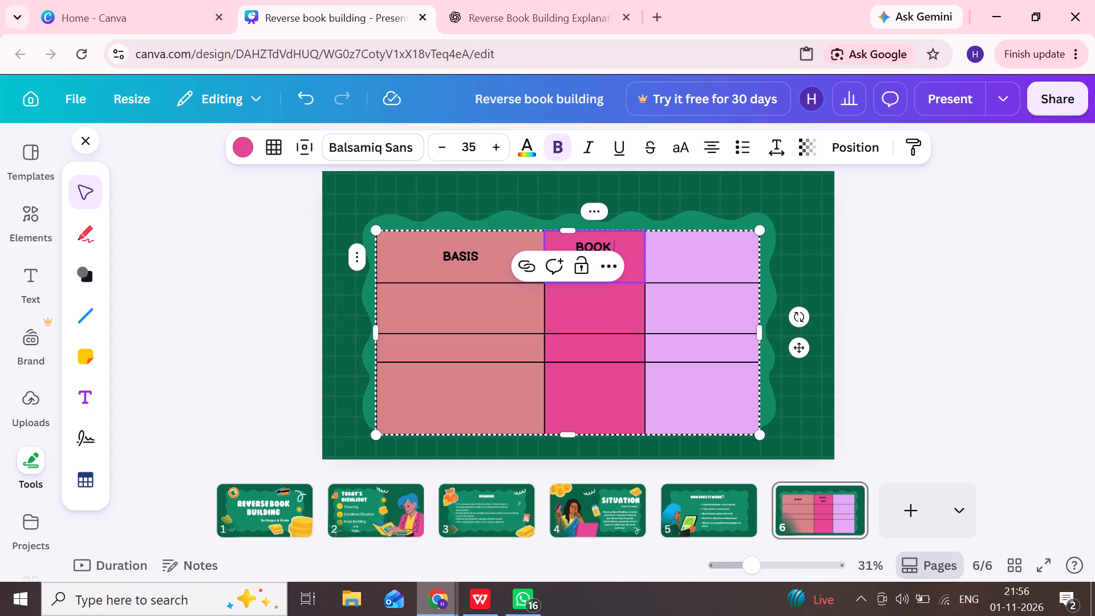
{"action": "left_click", "coordinate": [611, 263]}
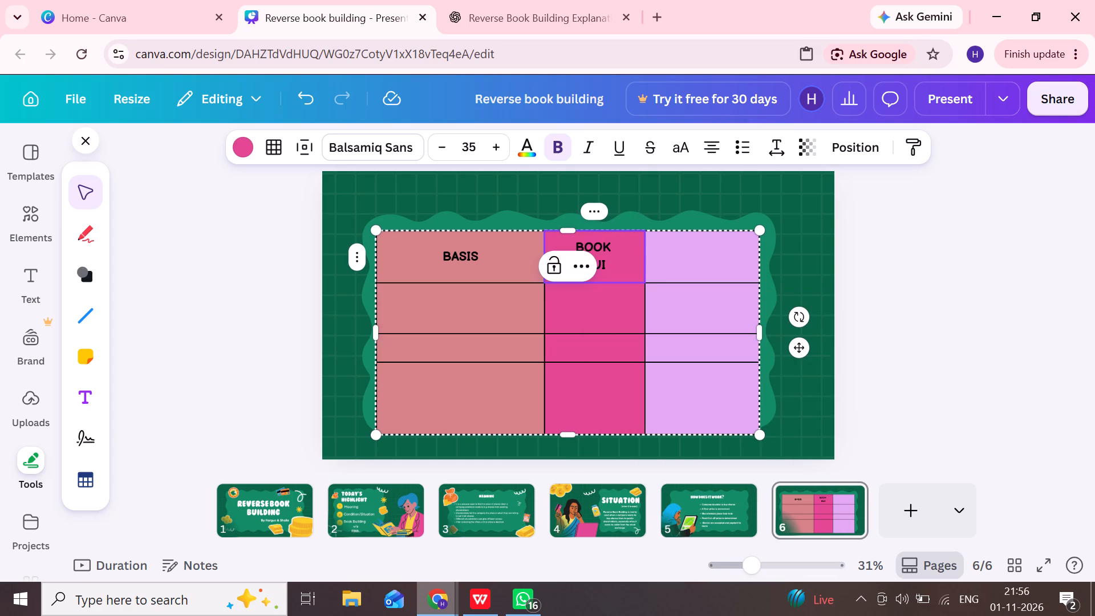
{"action": "key", "text": "l"}
{"action": "type", "text": "DING"}
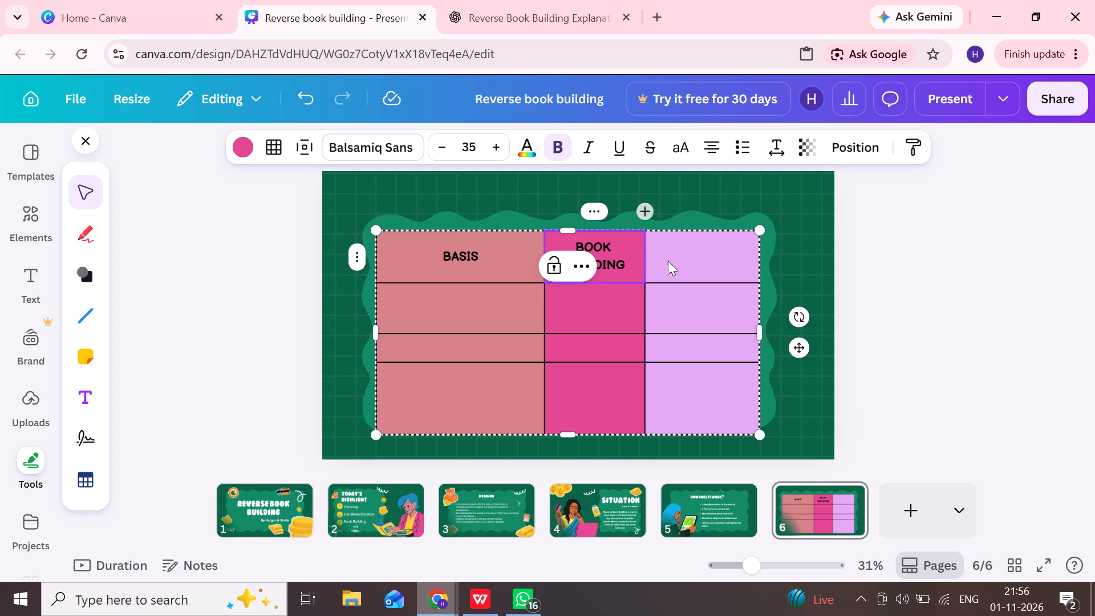
Enter the third column's heading as "REVERSE" with "BOOK-BUILDING" on a second line.
{"action": "left_click", "coordinate": [681, 246]}
{"action": "double_click", "coordinate": [681, 246]}
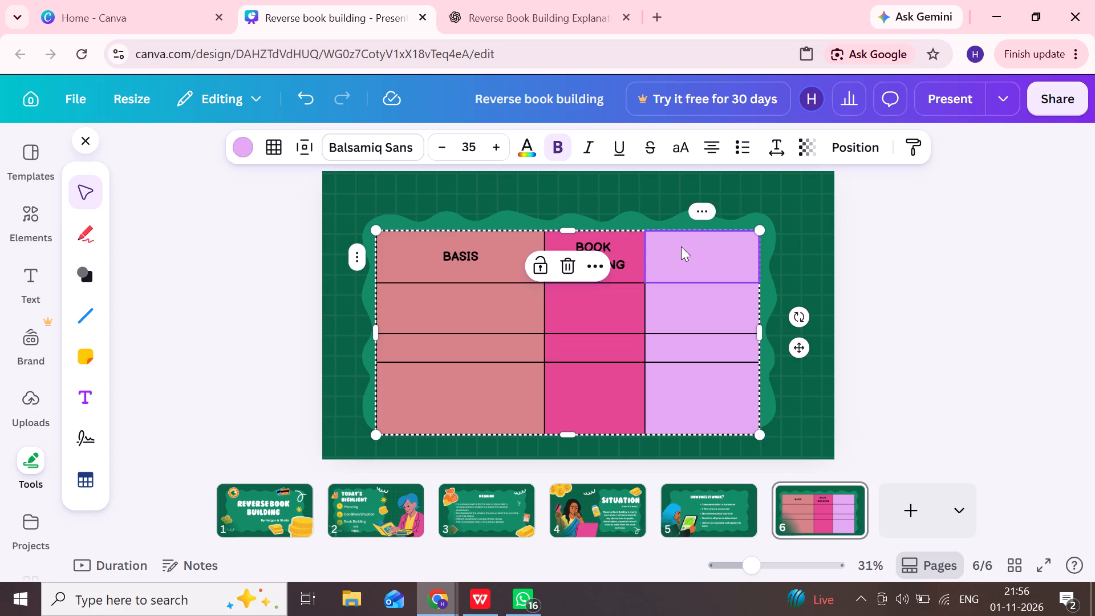
{"action": "double_click", "coordinate": [681, 246]}
{"action": "double_click", "coordinate": [681, 246]}
{"action": "double_click", "coordinate": [707, 258]}
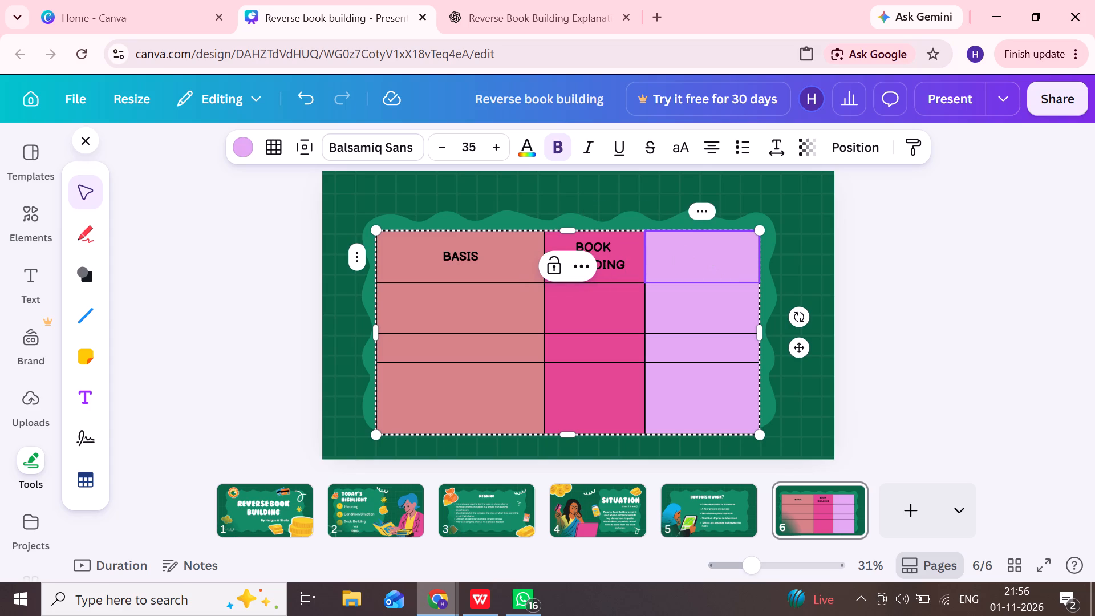
{"action": "left_click", "coordinate": [718, 262]}
{"action": "type", "text": "RE"}
{"action": "type", "text": "VERSE"}
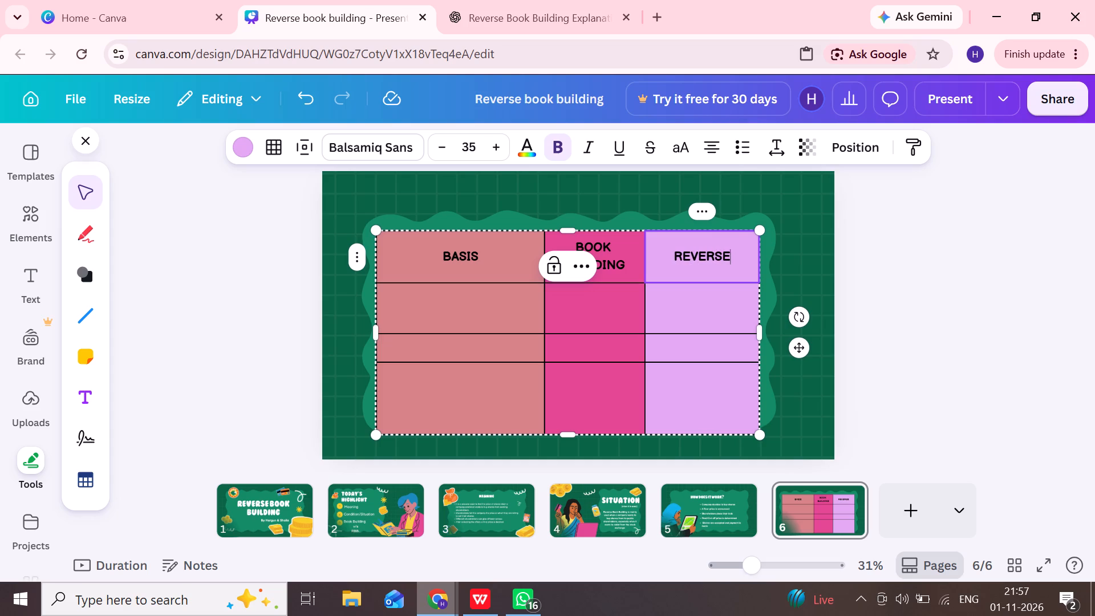
{"action": "key", "text": "Return"}
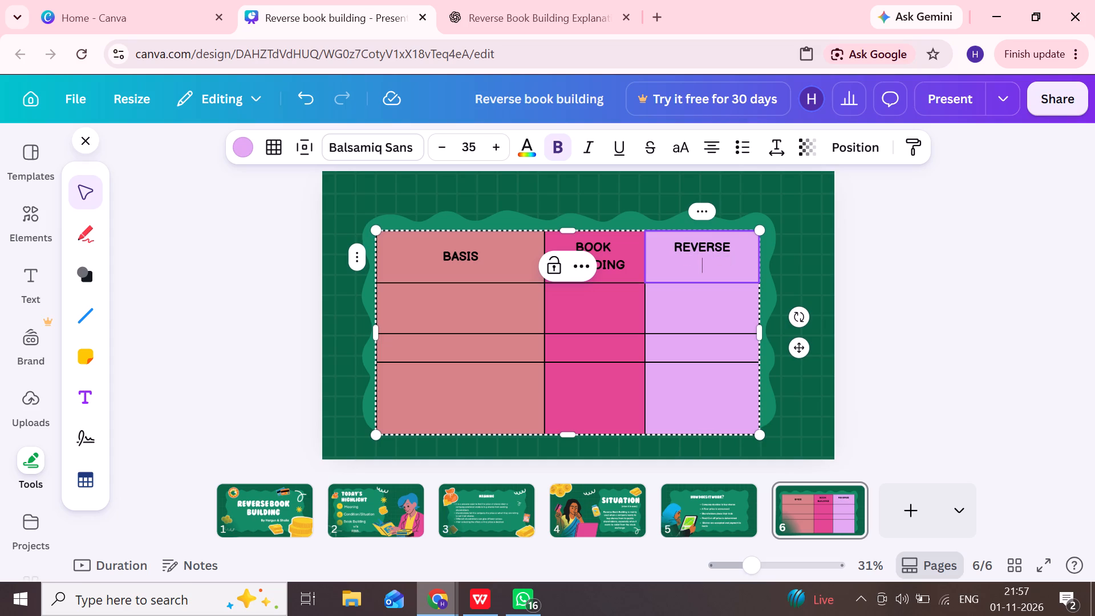
{"action": "type", "text": "BOOK"}
{"action": "key", "text": "minus"}
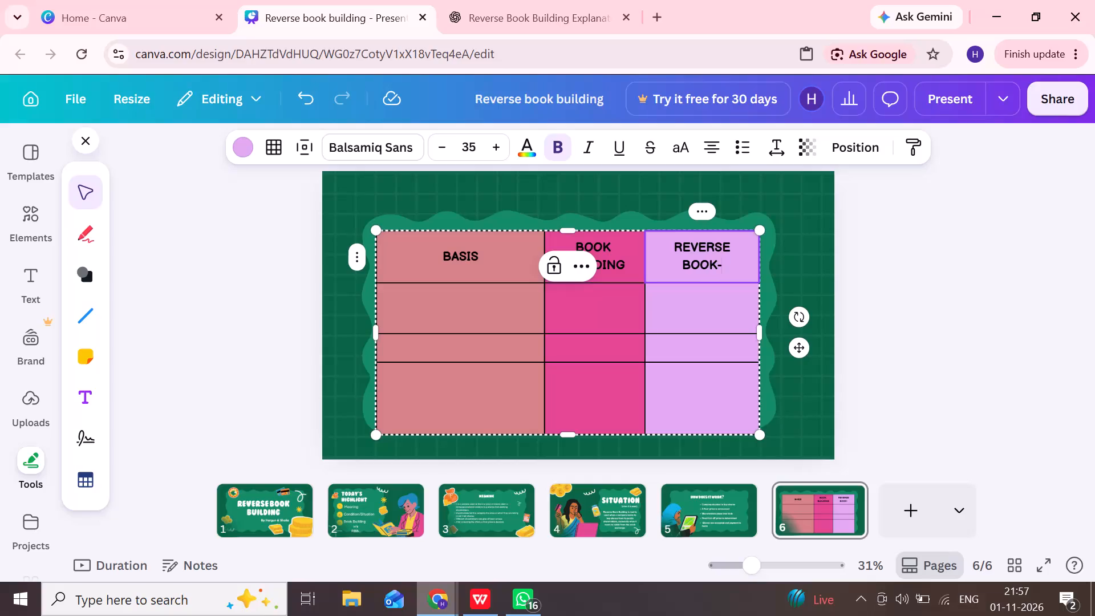
{"action": "type", "text": "BUILDING"}
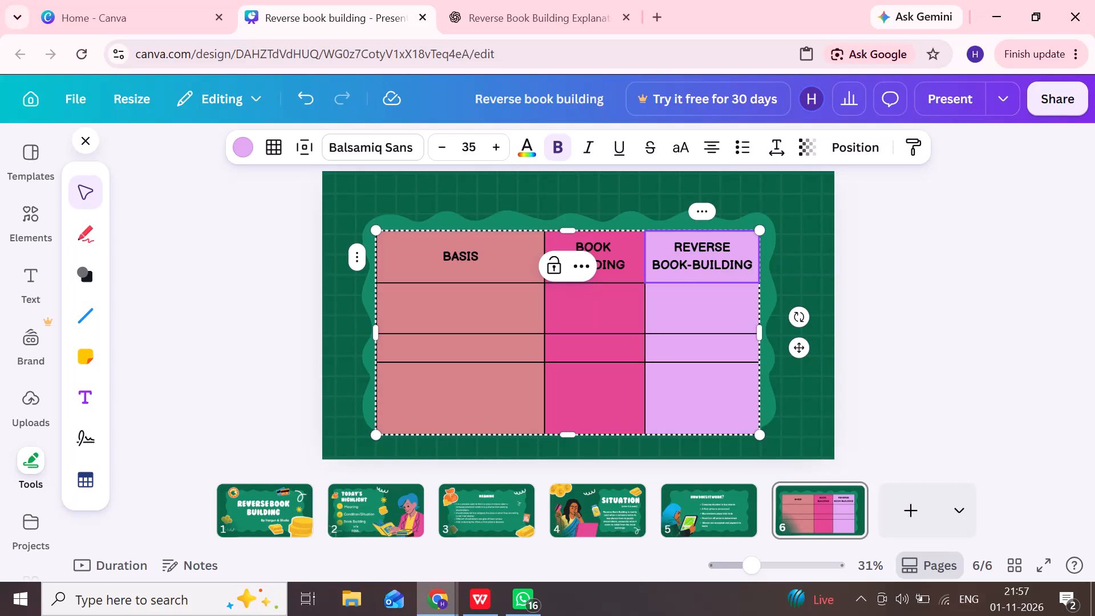
{"action": "left_click", "coordinate": [901, 271]}
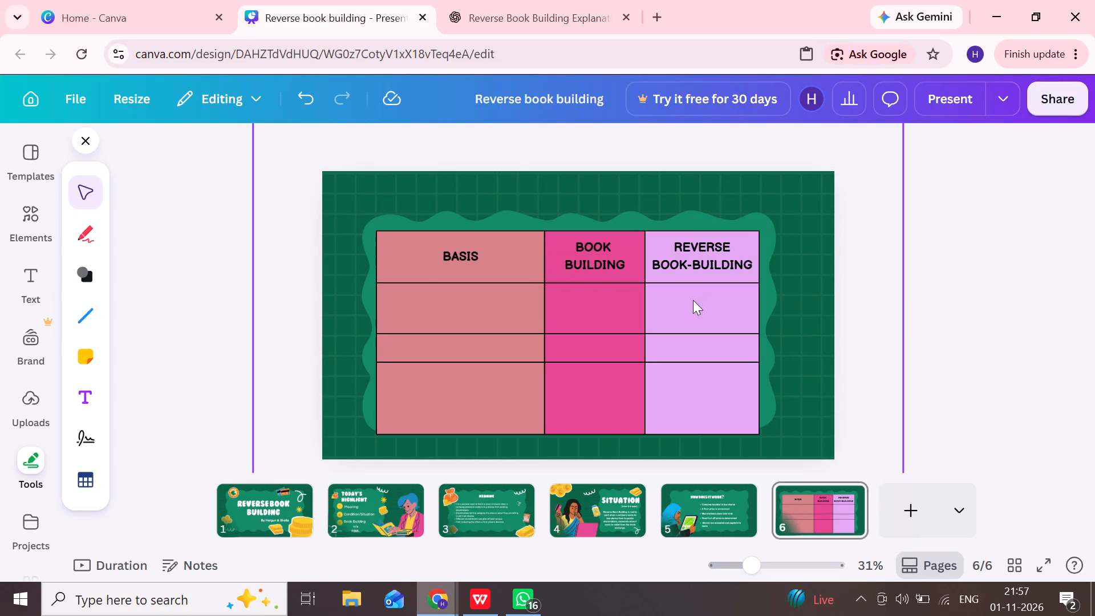
Narrow the BASIS column by moving its border with the second column inward, giving the second column more width.
{"action": "left_click", "coordinate": [544, 257]}
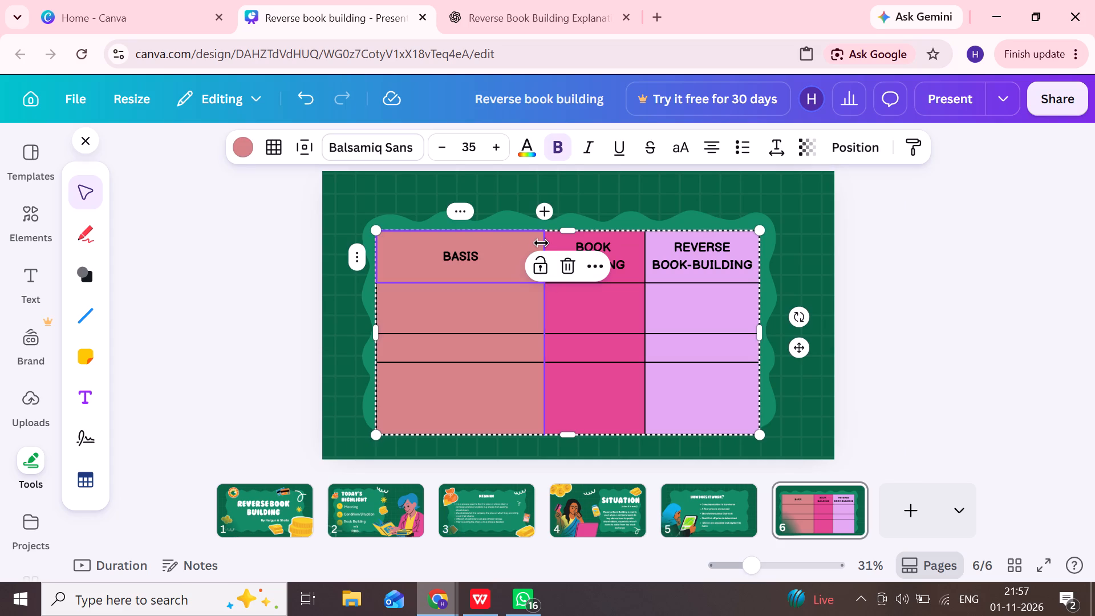
{"action": "left_click_drag", "start_coordinate": [541, 243], "coordinate": [514, 247]}
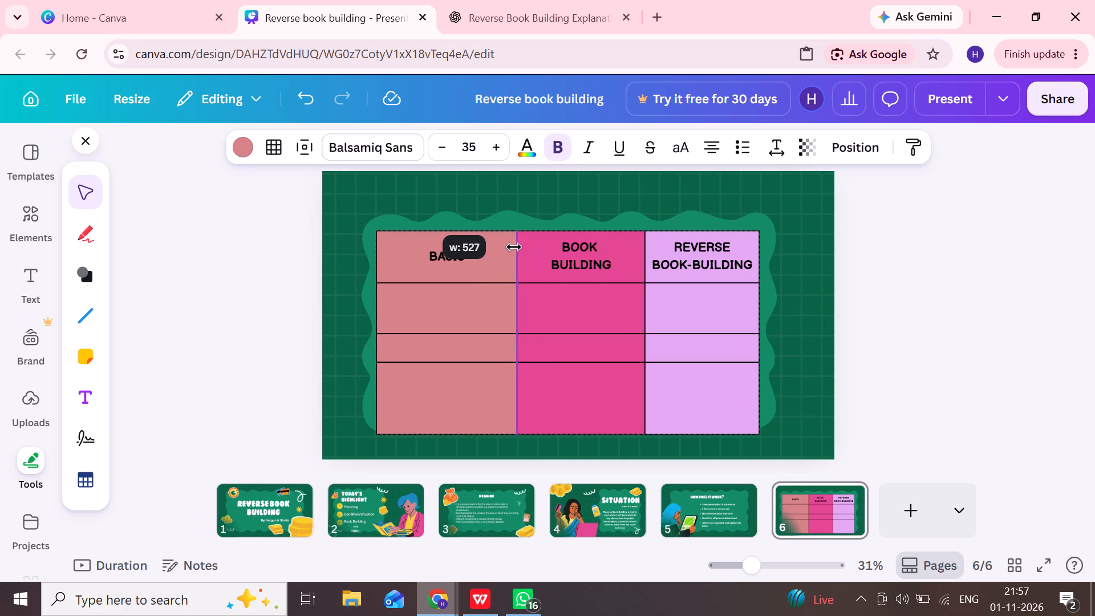
{"action": "left_click_drag", "start_coordinate": [514, 247], "coordinate": [509, 250]}
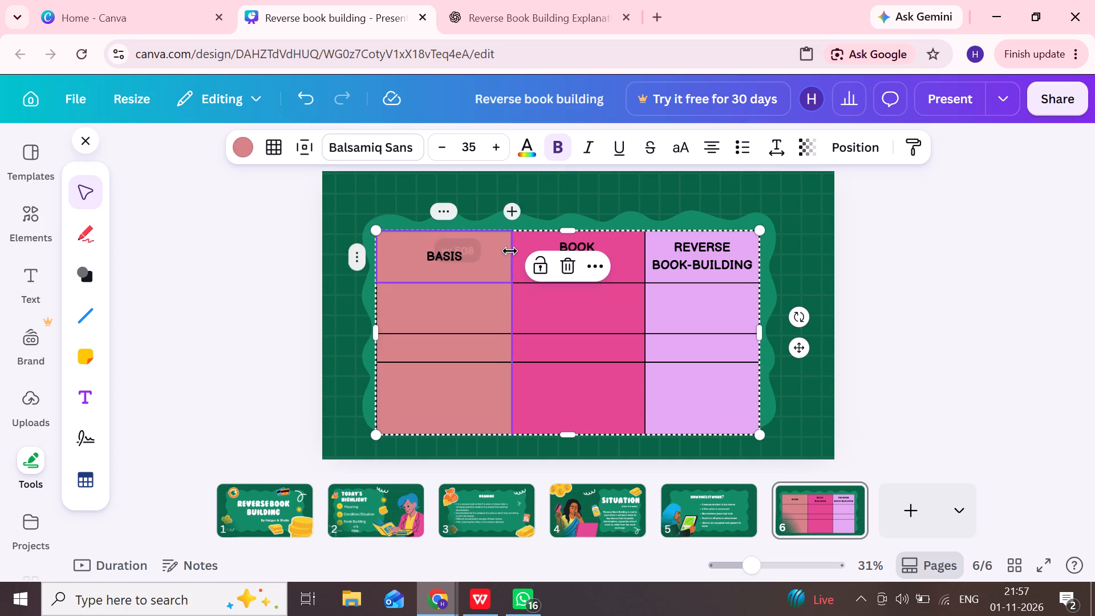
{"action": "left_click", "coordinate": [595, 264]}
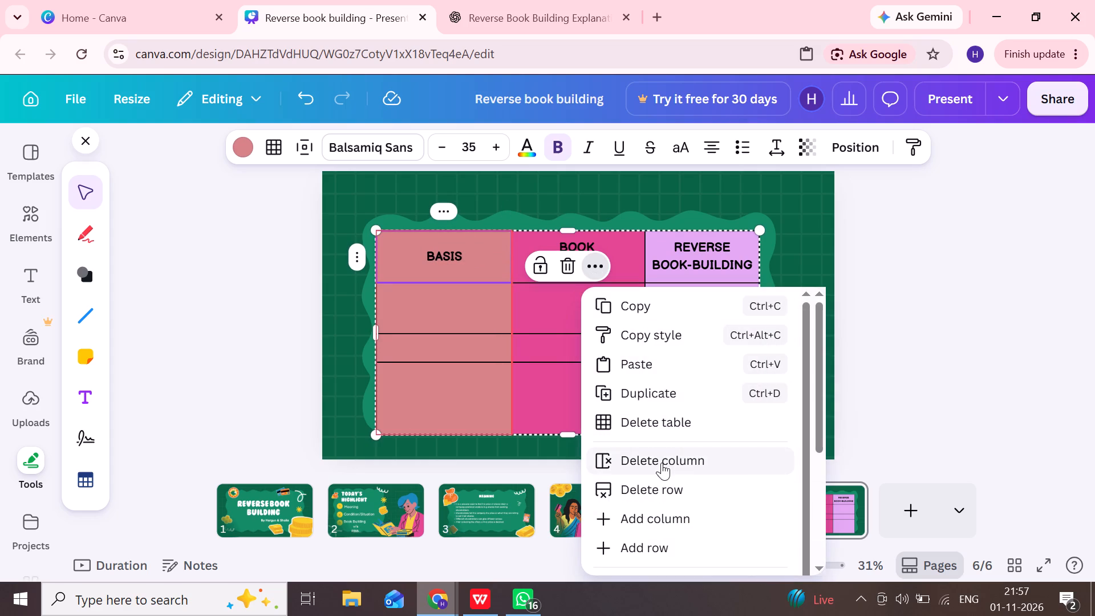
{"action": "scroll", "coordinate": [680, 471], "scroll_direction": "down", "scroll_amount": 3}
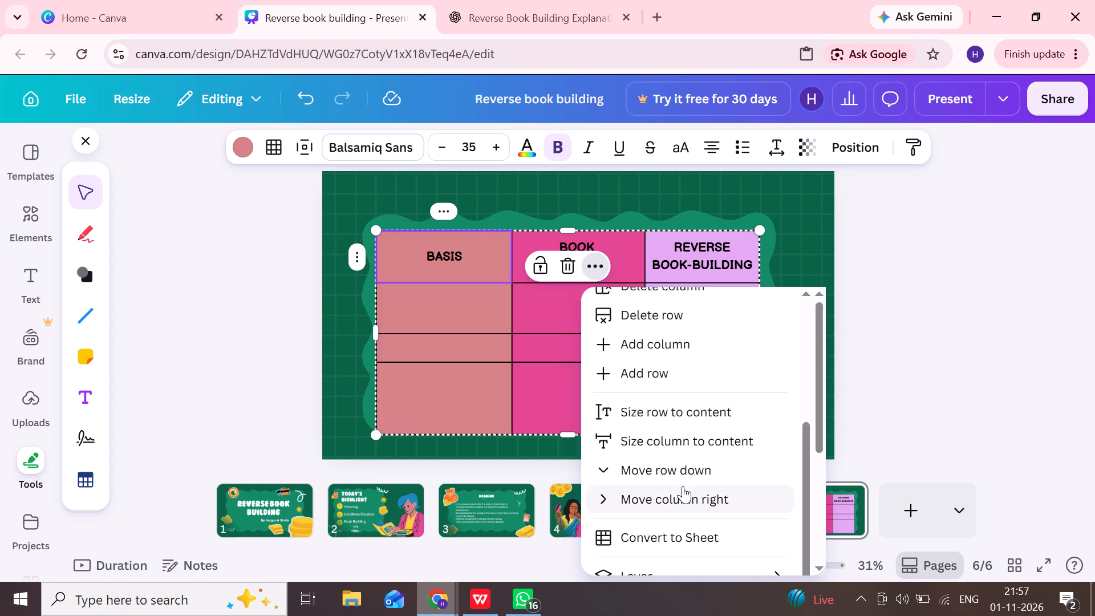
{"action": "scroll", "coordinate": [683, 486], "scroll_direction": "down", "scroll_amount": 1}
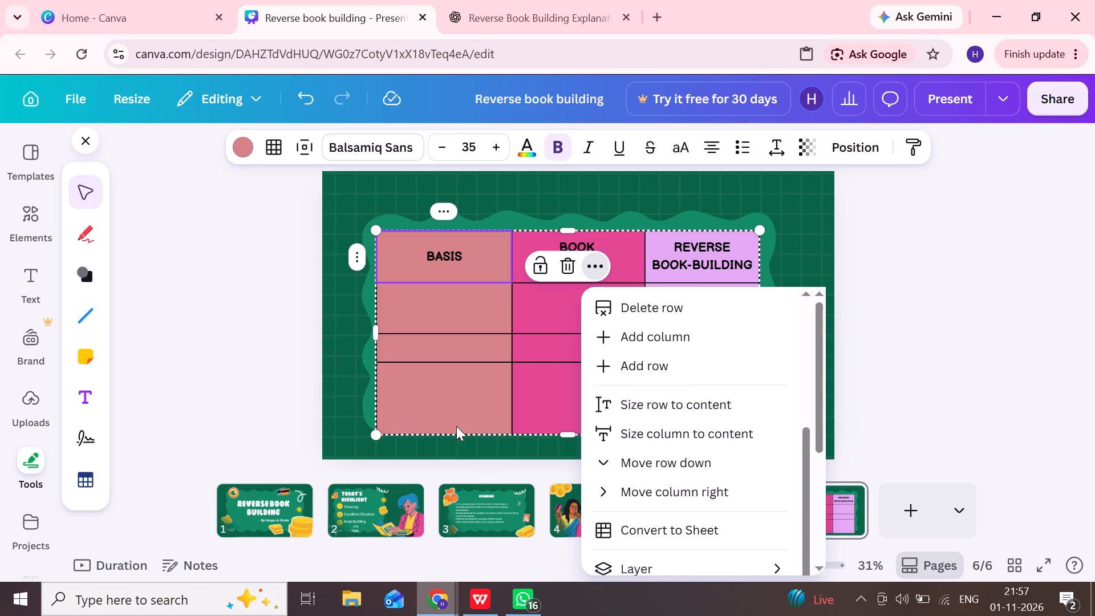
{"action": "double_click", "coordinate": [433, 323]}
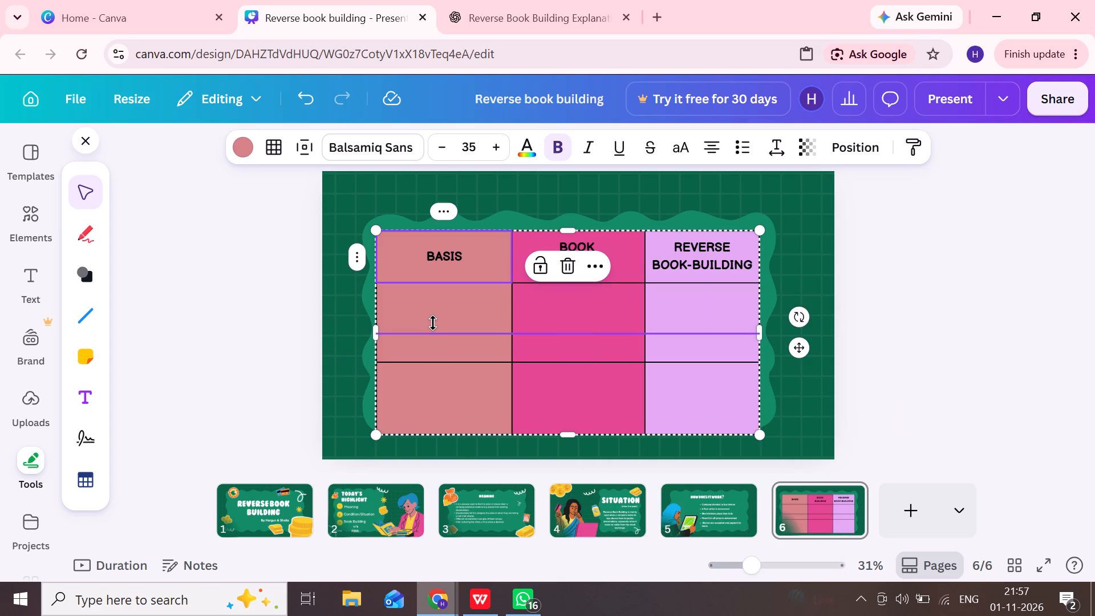
Check the Book Building vs Reverse Book Building table in ChatGPT and start the cell below BASIS in Canva with "P".
{"action": "double_click", "coordinate": [433, 308]}
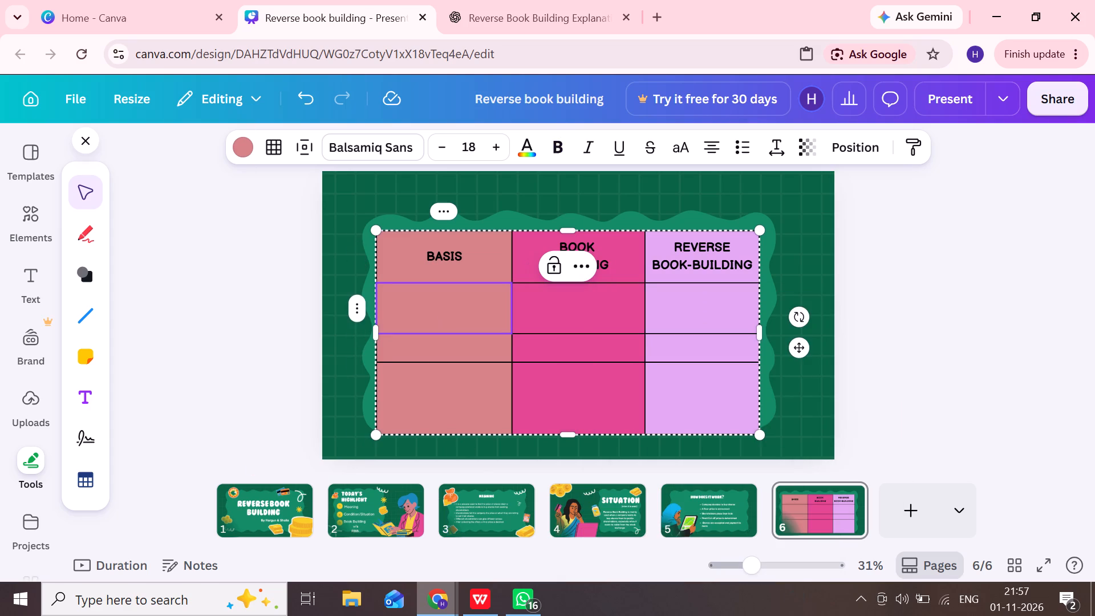
{"action": "left_click", "coordinate": [472, 5]}
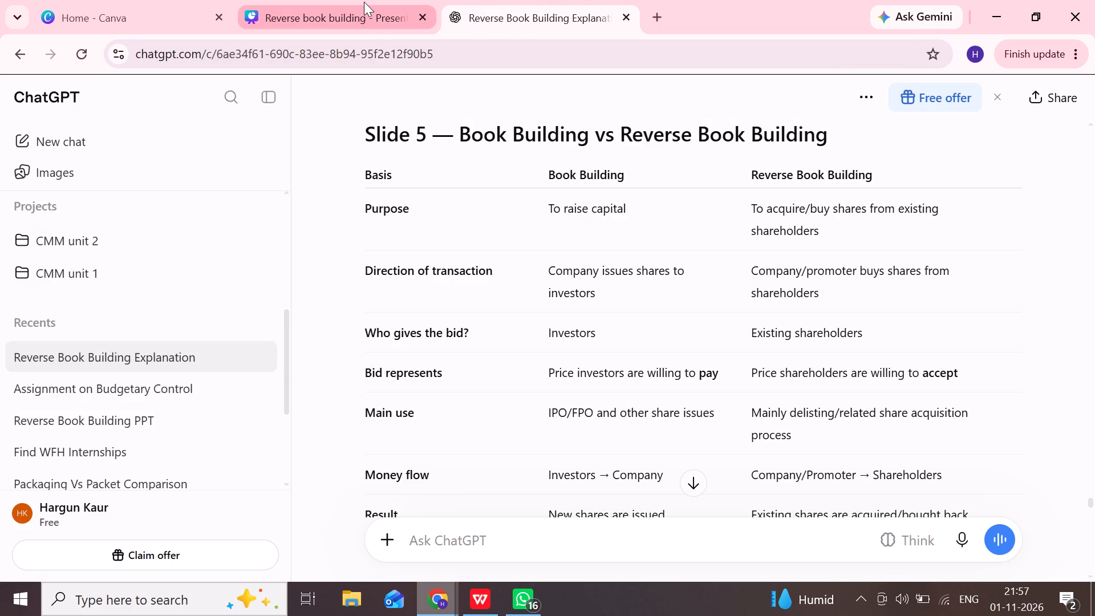
{"action": "left_click", "coordinate": [364, 2]}
{"action": "double_click", "coordinate": [425, 296]}
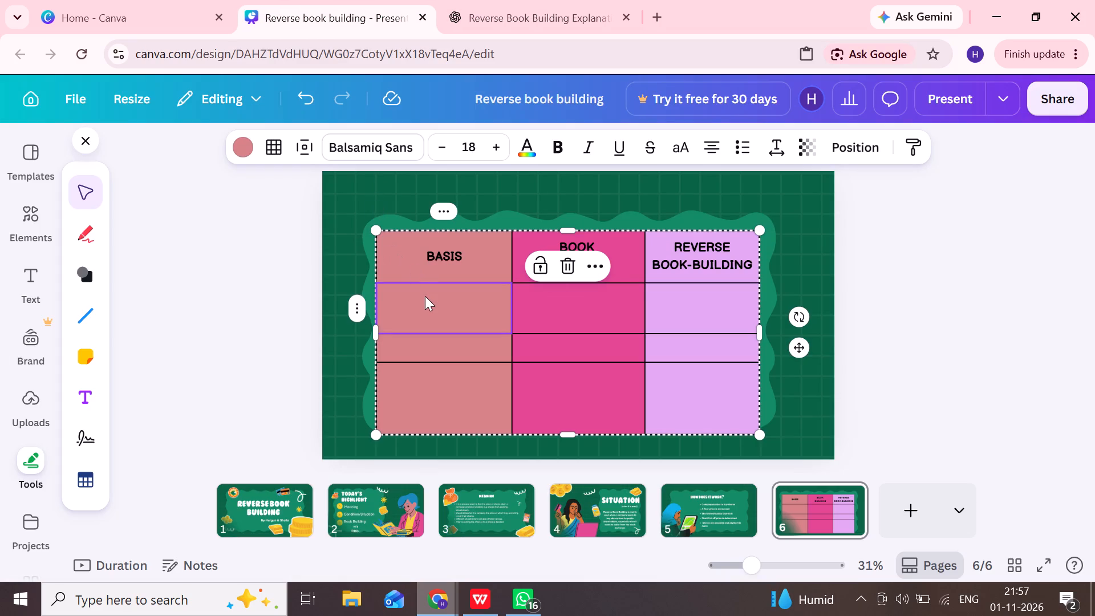
{"action": "key", "text": "p"}
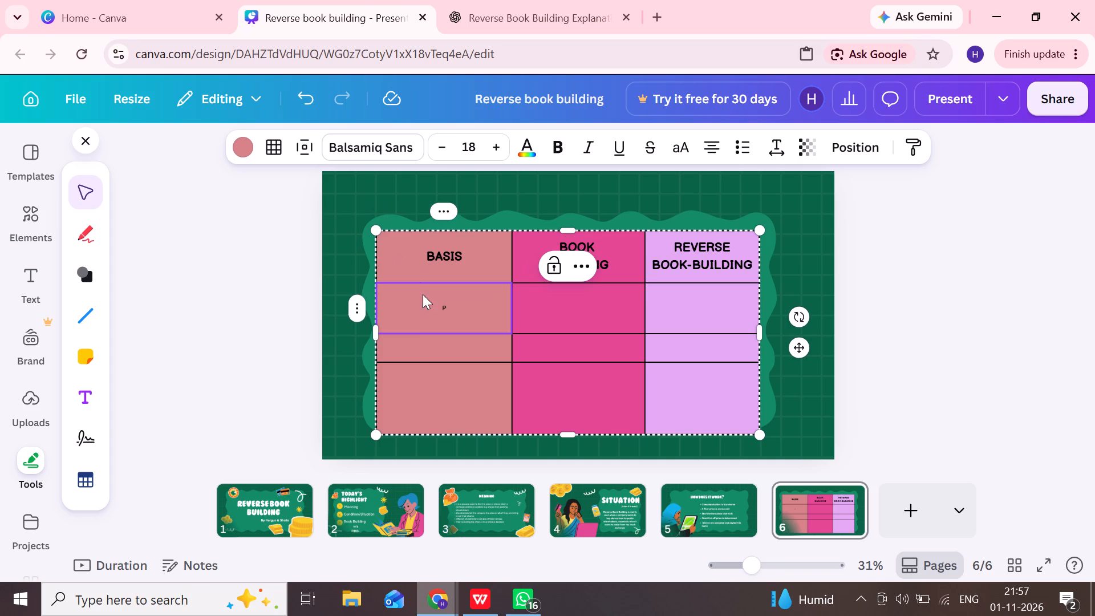
Set the font size of the cell below BASIS to 36.
{"action": "left_click", "coordinate": [441, 212]}
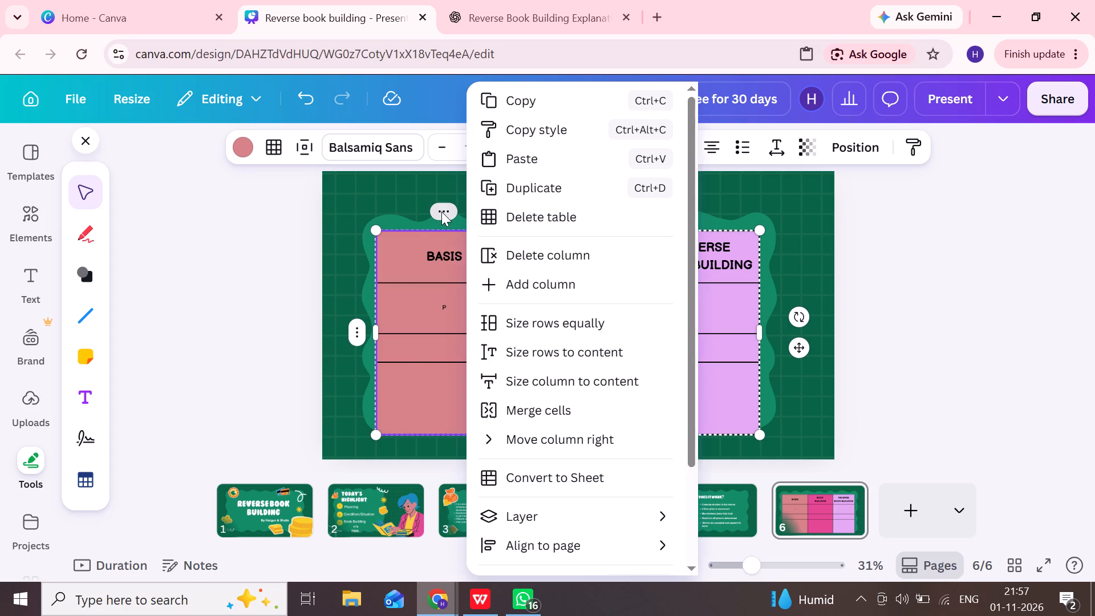
{"action": "left_click", "coordinate": [399, 250]}
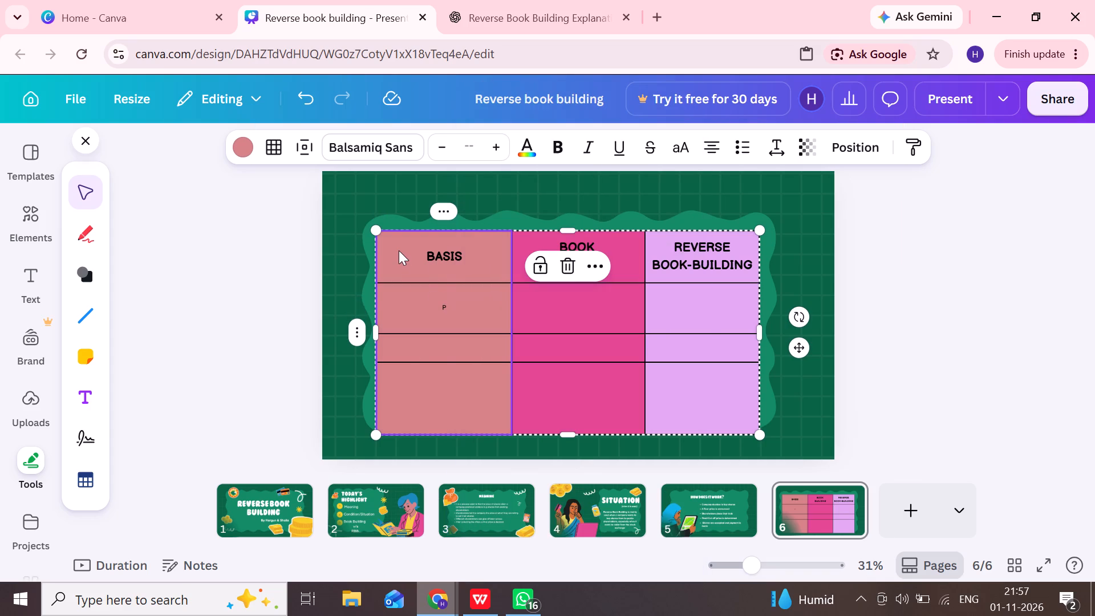
{"action": "left_click", "coordinate": [399, 250]}
{"action": "left_click_drag", "start_coordinate": [399, 250], "coordinate": [419, 313]}
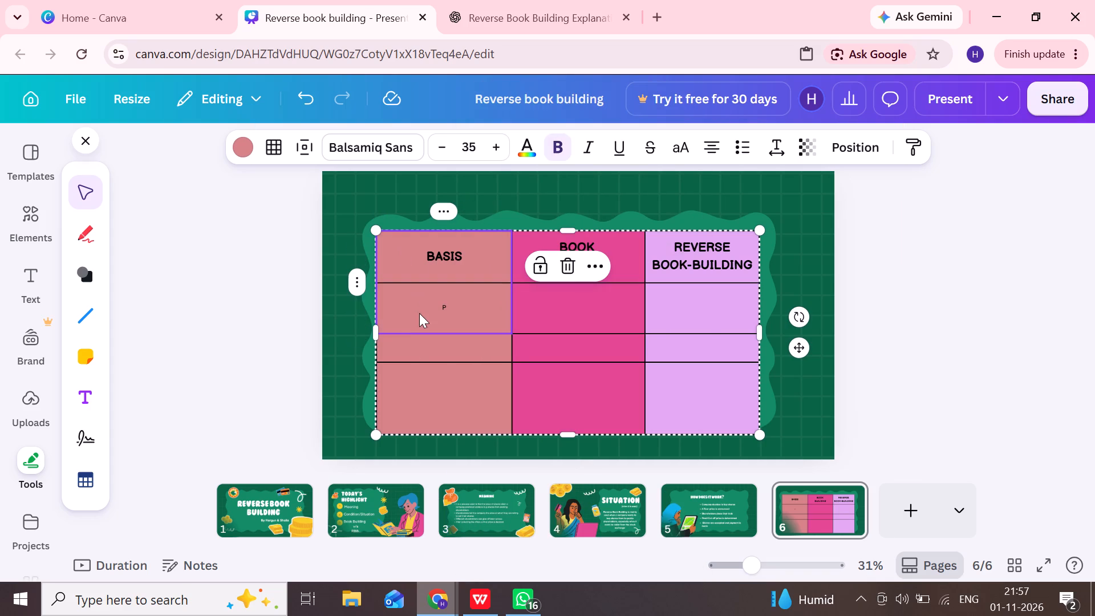
{"action": "left_click_drag", "start_coordinate": [419, 313], "coordinate": [419, 319]}
{"action": "left_click", "coordinate": [419, 319]}
{"action": "triple_click", "coordinate": [496, 147]}
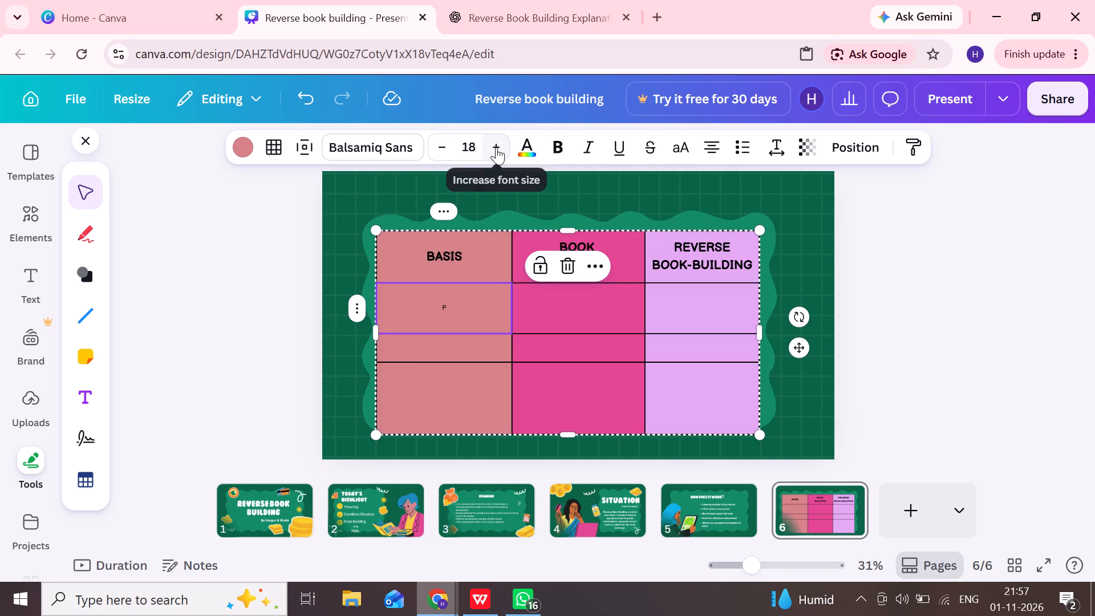
{"action": "triple_click", "coordinate": [496, 147]}
{"action": "triple_click", "coordinate": [496, 147]}
{"action": "triple_click", "coordinate": [496, 147]}
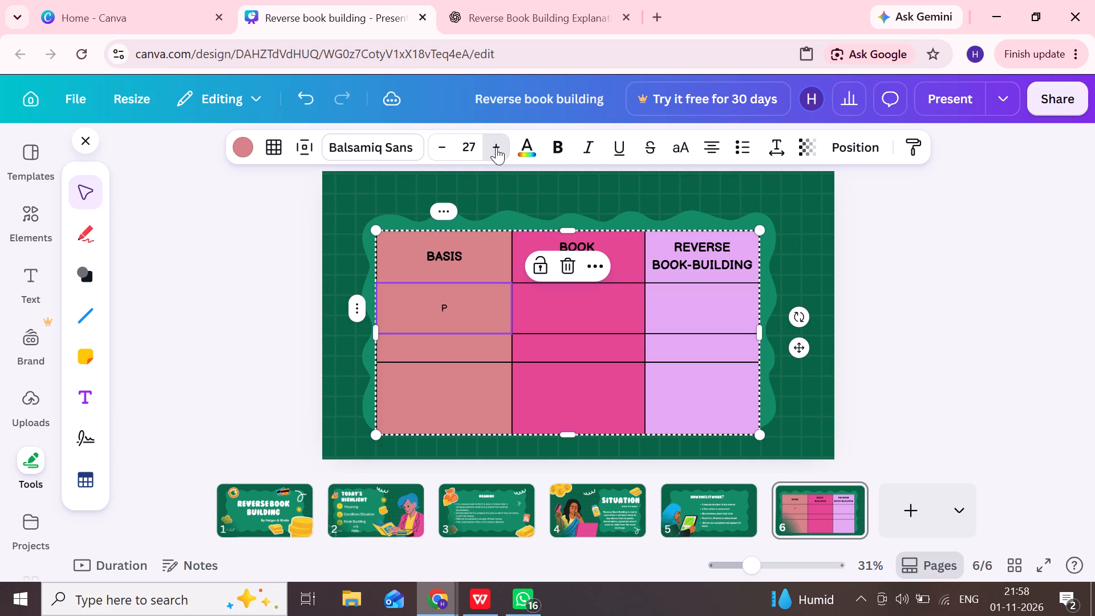
{"action": "left_click", "coordinate": [496, 147]}
{"action": "left_click_drag", "start_coordinate": [496, 147], "coordinate": [477, 148]}
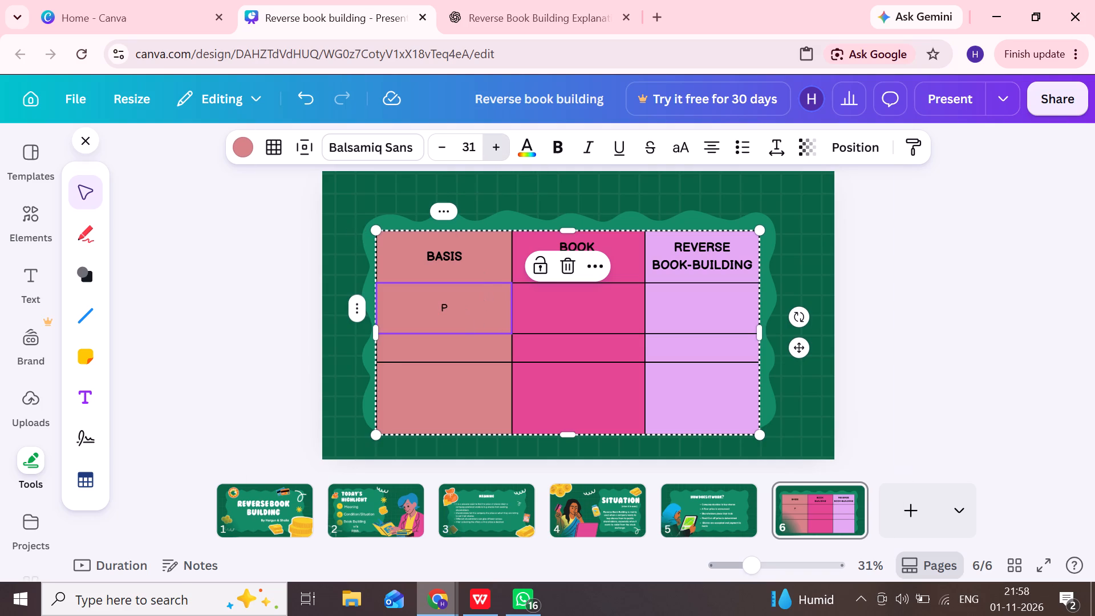
{"action": "left_click_drag", "start_coordinate": [477, 148], "coordinate": [488, 148]}
{"action": "triple_click", "coordinate": [488, 148]}
{"action": "double_click", "coordinate": [488, 148]}
Complete the text of the cell below BASIS so it reads "Purpose".
{"action": "double_click", "coordinate": [460, 303]}
{"action": "left_click", "coordinate": [460, 303]}
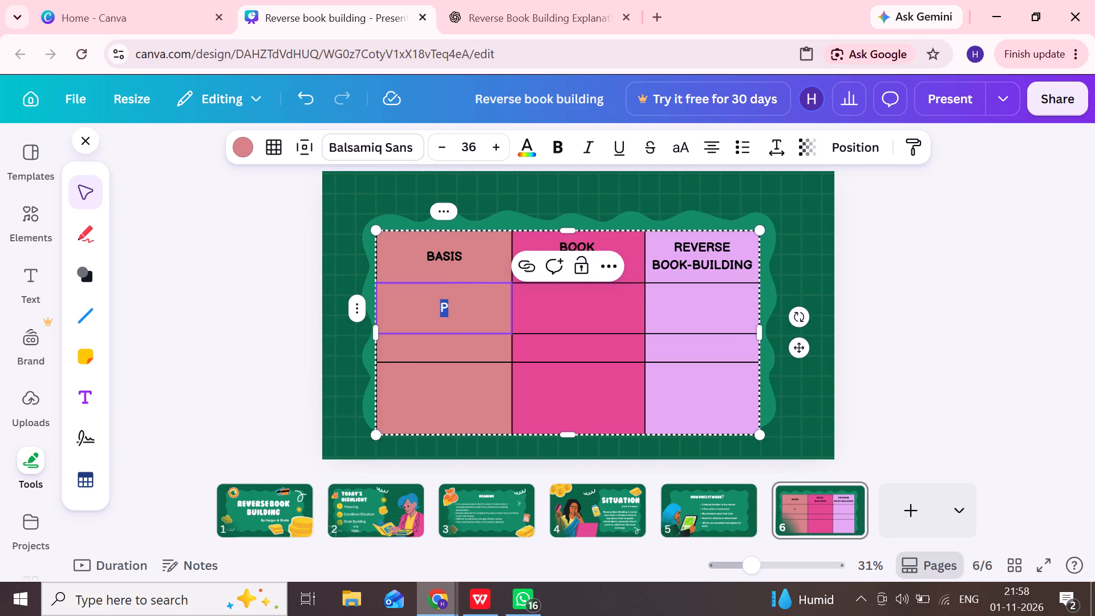
{"action": "type", "text": "UR"}
{"action": "key", "text": "BackSpace"}
{"action": "key", "text": "BackSpace"}
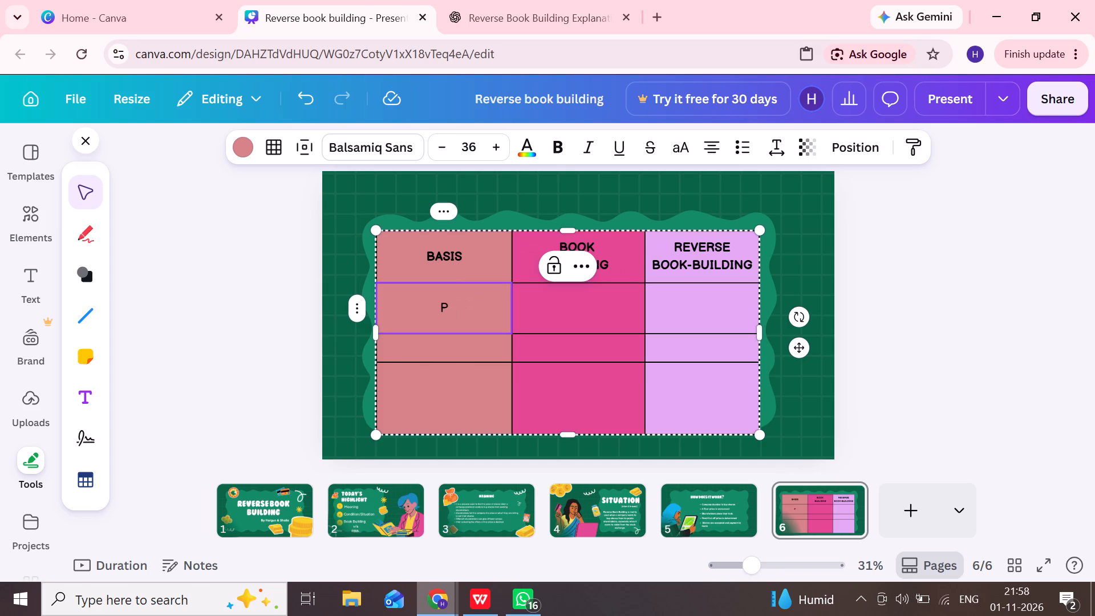
{"action": "type", "text": "ur"}
{"action": "type", "text": "pose"}
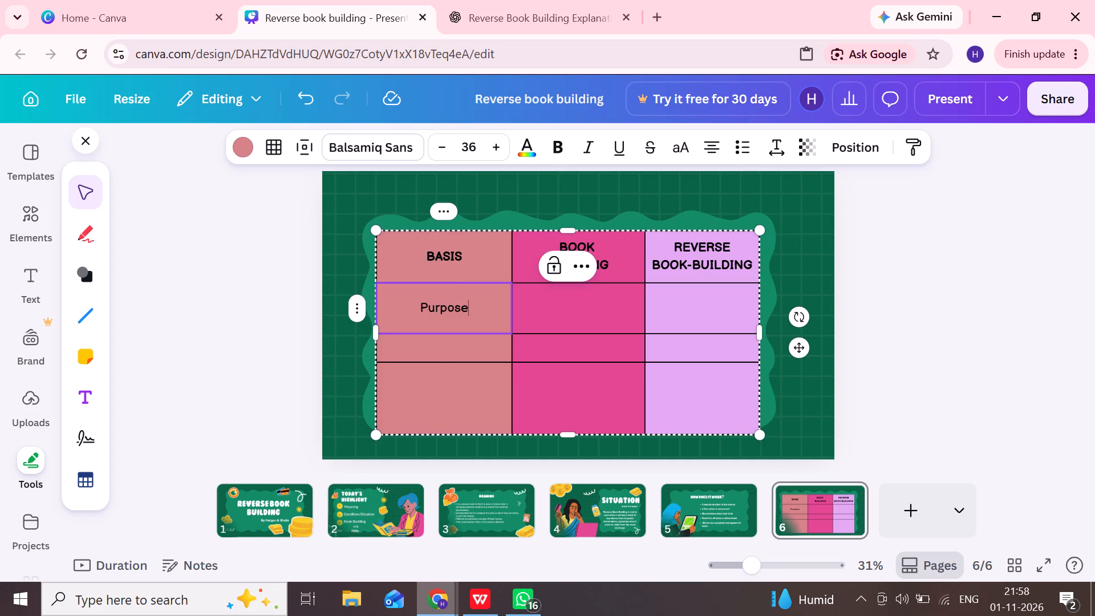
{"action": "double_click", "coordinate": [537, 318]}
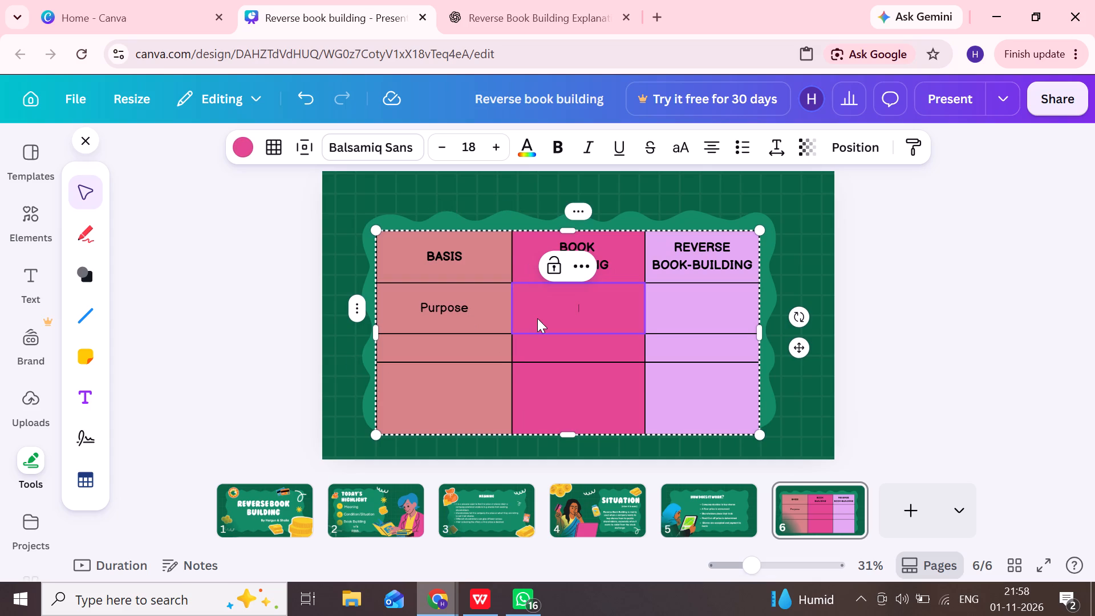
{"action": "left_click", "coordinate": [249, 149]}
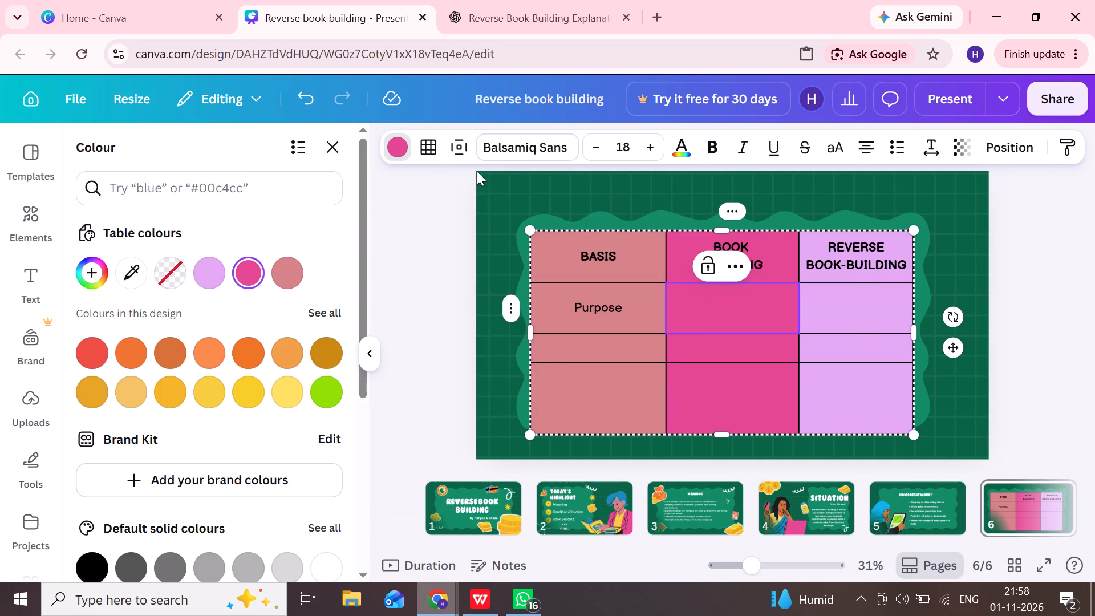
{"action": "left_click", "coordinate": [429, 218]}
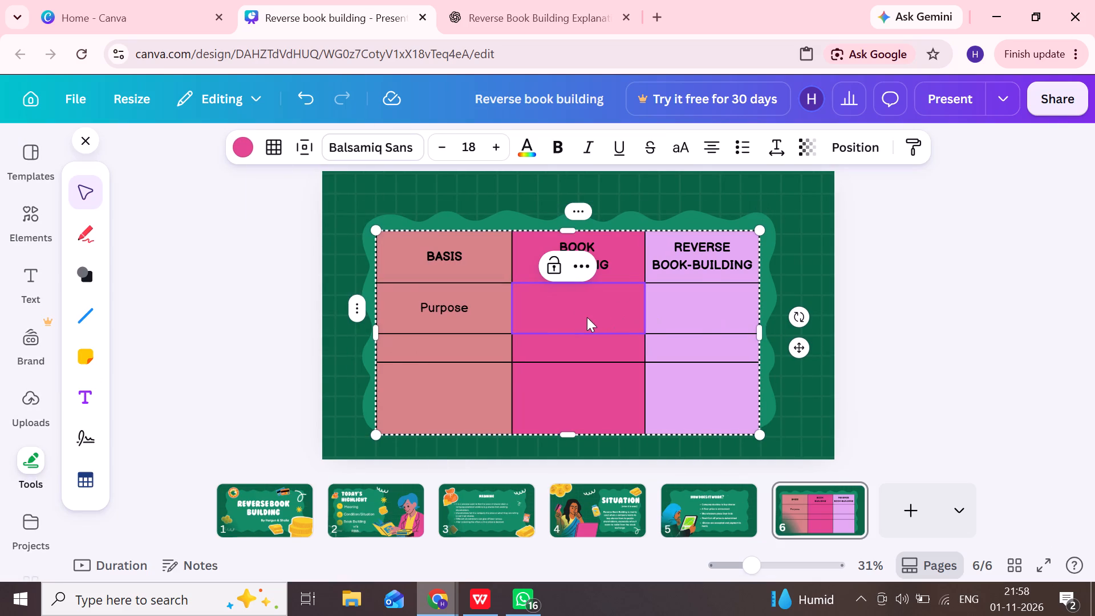
Set the text colour of the empty Book Building cell in the Purpose row to white.
{"action": "left_click", "coordinate": [587, 317]}
{"action": "double_click", "coordinate": [587, 317]}
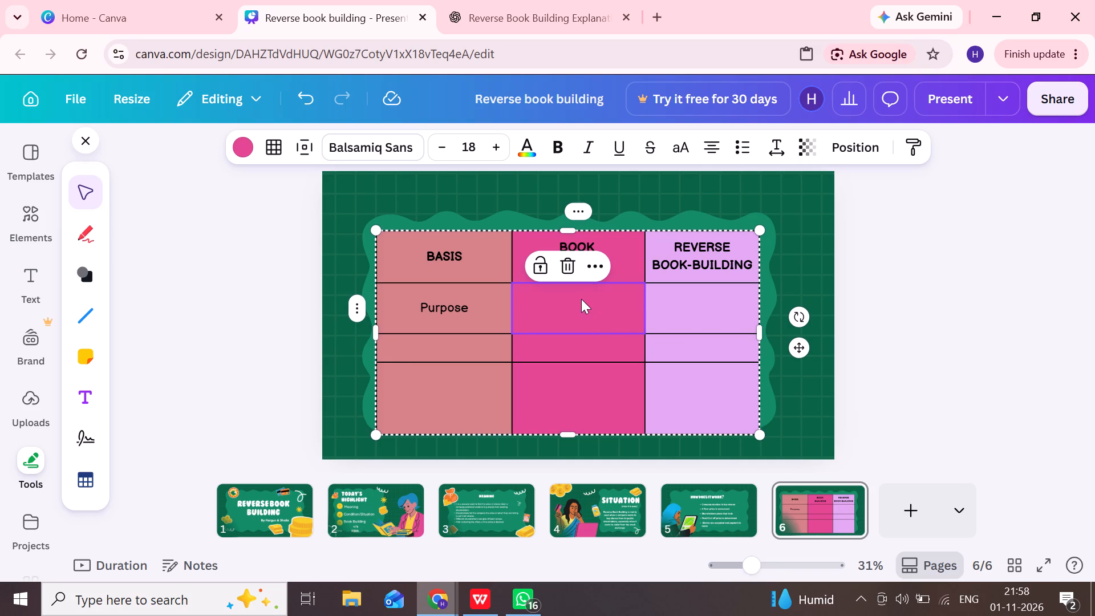
{"action": "left_click", "coordinate": [572, 297]}
{"action": "double_click", "coordinate": [572, 297]}
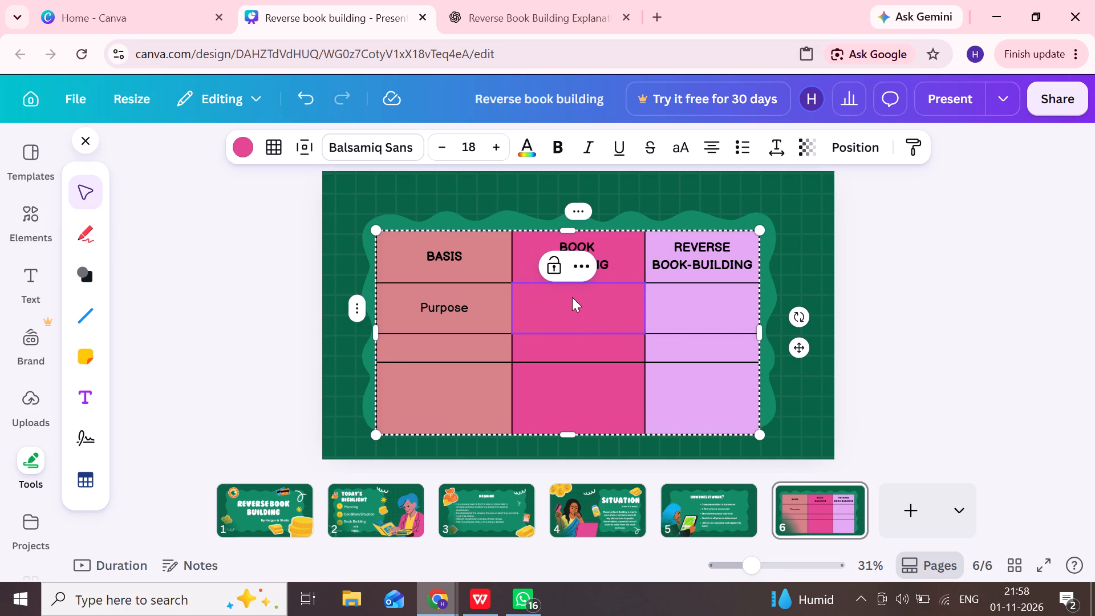
{"action": "left_click", "coordinate": [566, 313]}
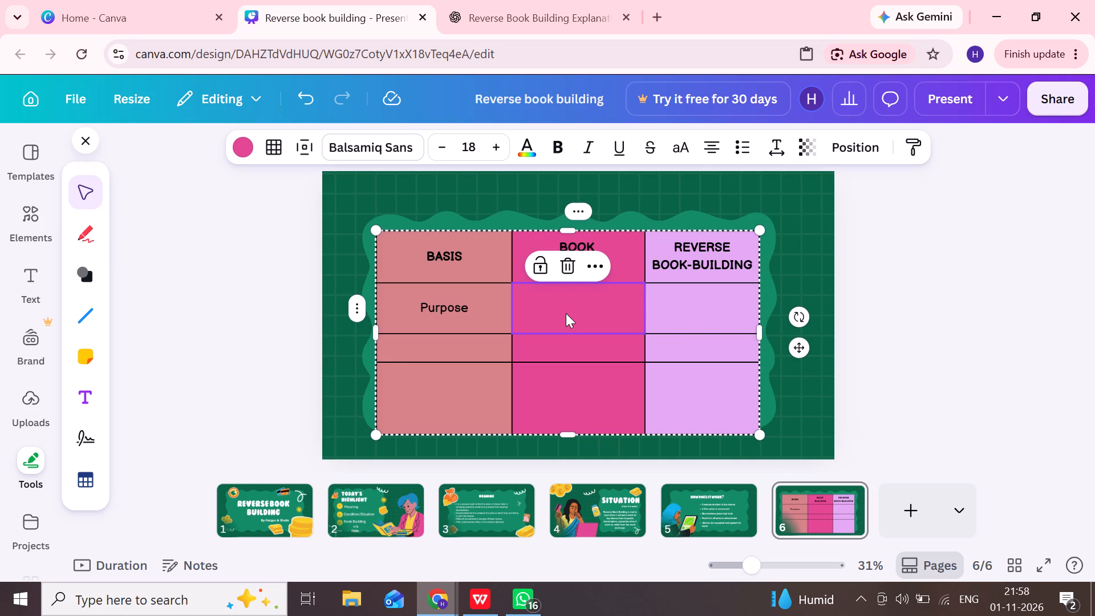
{"action": "left_click", "coordinate": [566, 313]}
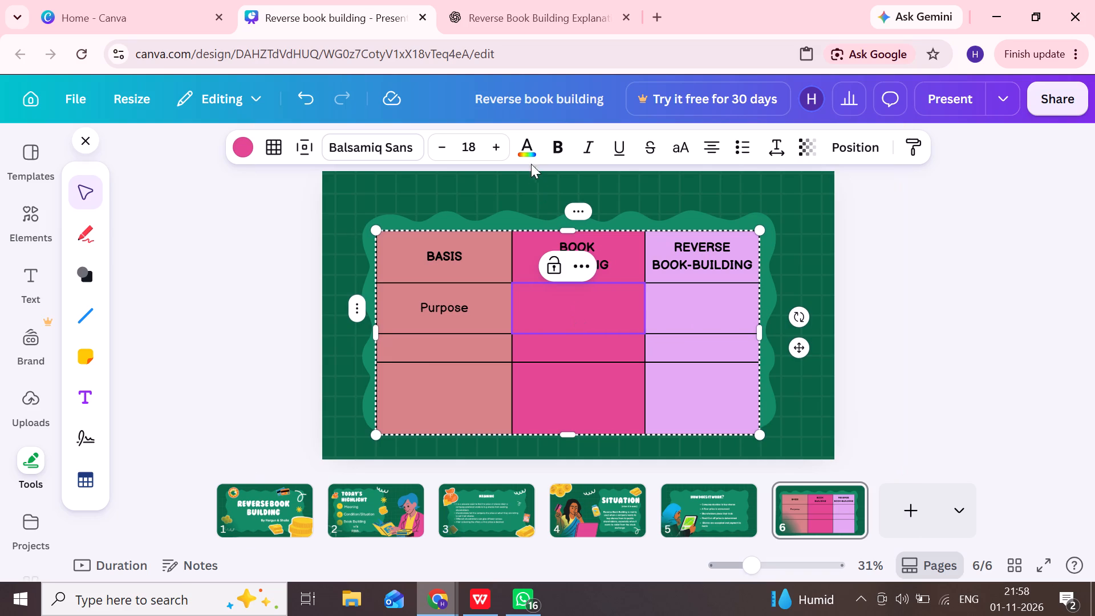
{"action": "left_click", "coordinate": [527, 153]}
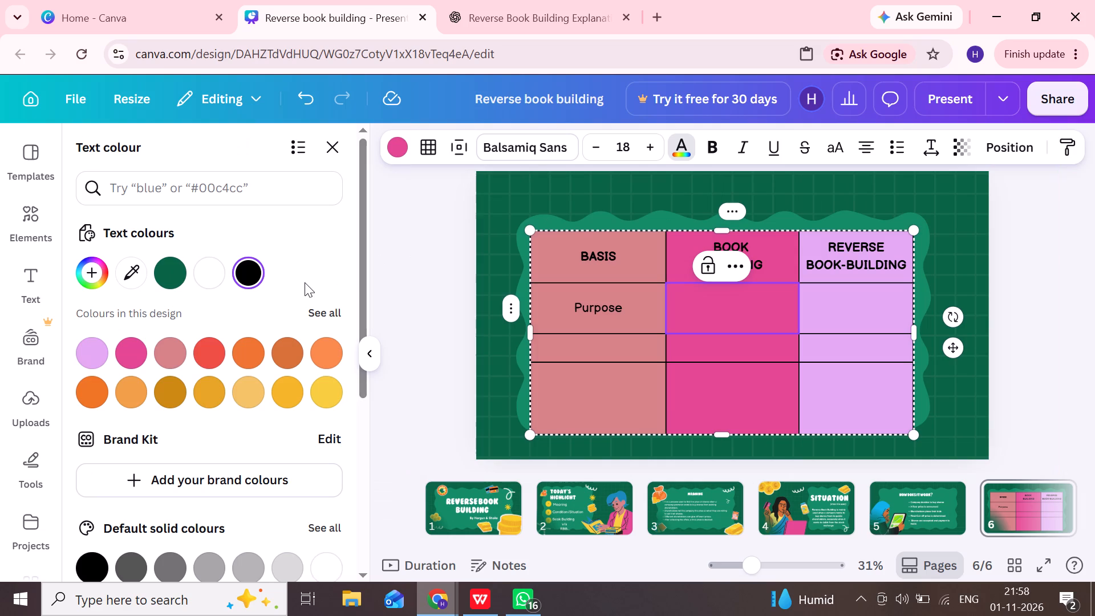
{"action": "left_click", "coordinate": [219, 277]}
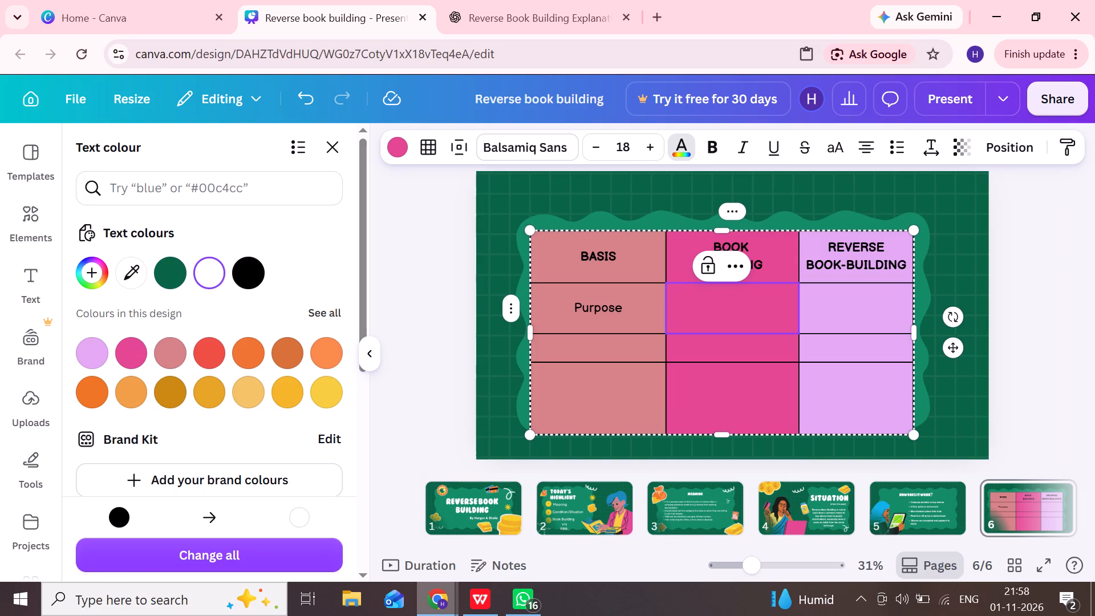
Set the font size of the Book Building cell in the Purpose row to 36.
{"action": "triple_click", "coordinate": [656, 149]}
{"action": "triple_click", "coordinate": [656, 149]}
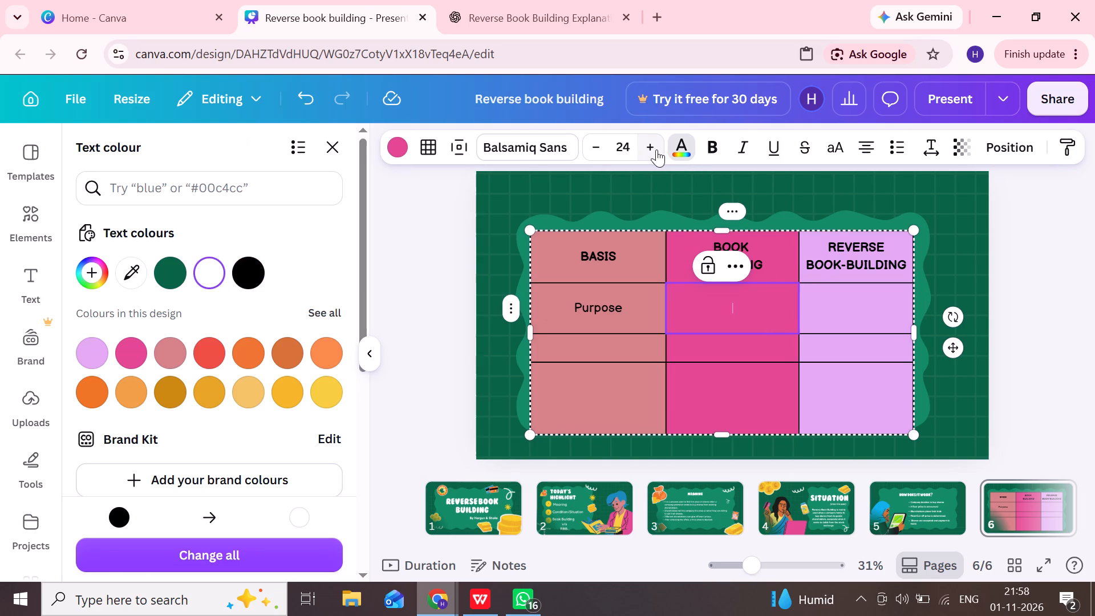
{"action": "left_click", "coordinate": [656, 149]}
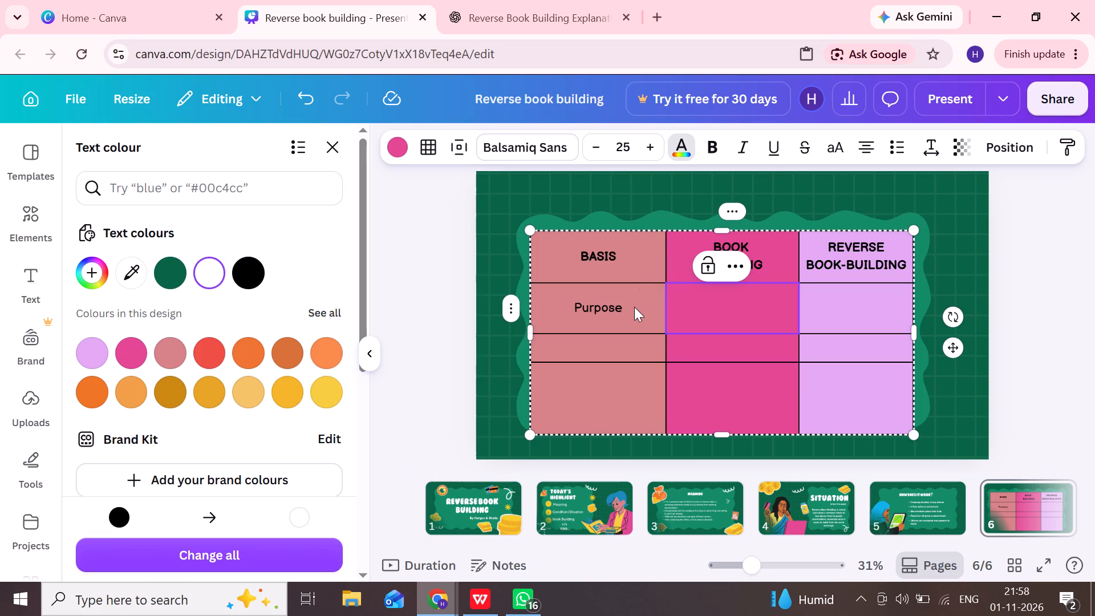
{"action": "left_click", "coordinate": [634, 307]}
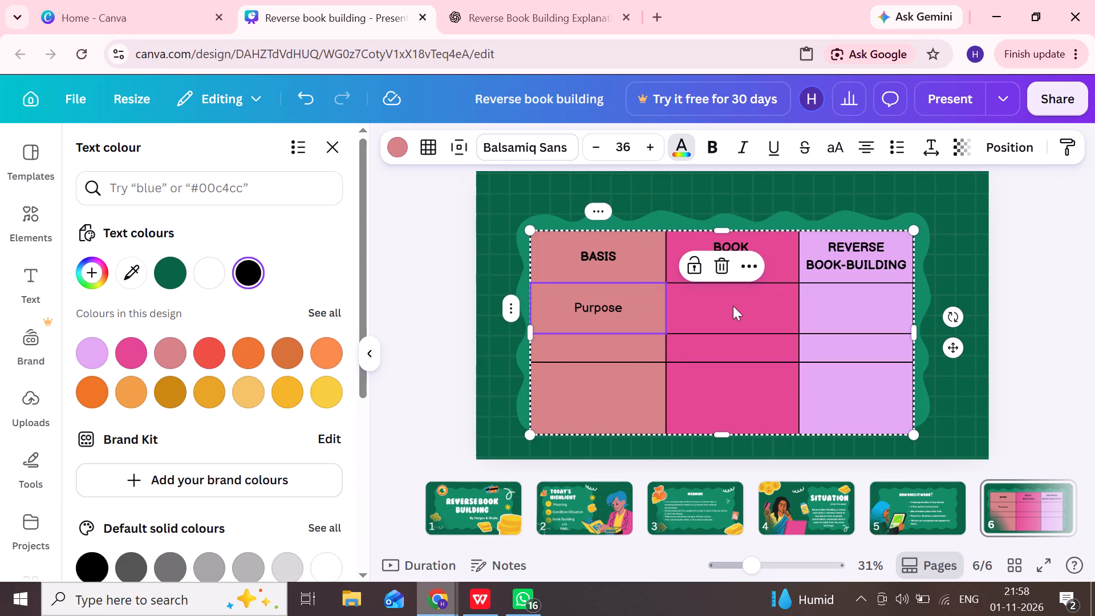
{"action": "left_click", "coordinate": [733, 306]}
{"action": "triple_click", "coordinate": [650, 143]}
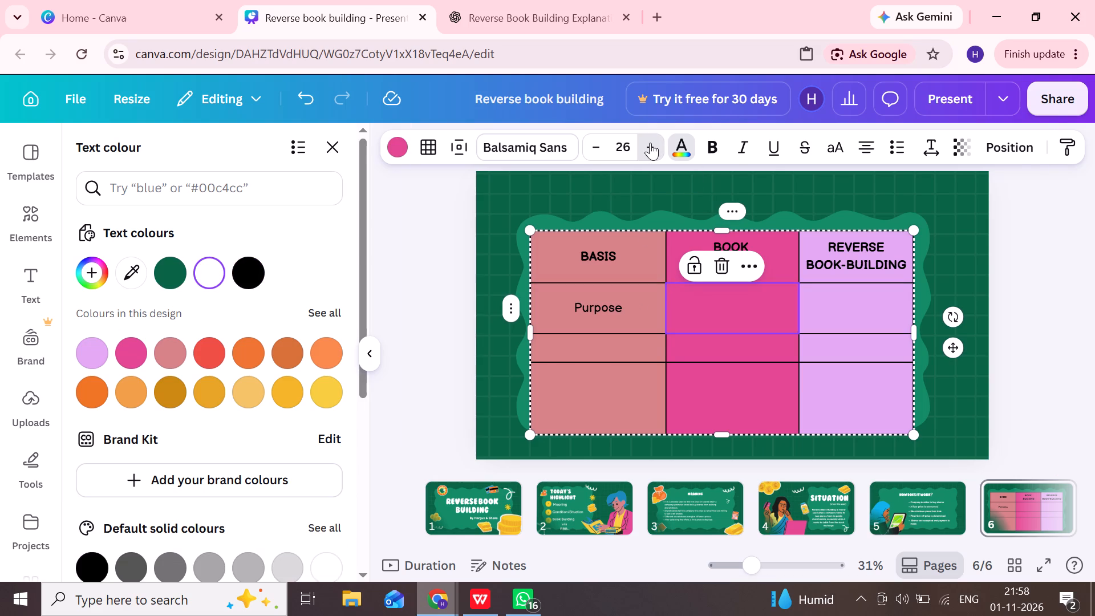
{"action": "triple_click", "coordinate": [650, 143]}
{"action": "double_click", "coordinate": [650, 143]}
{"action": "left_click", "coordinate": [650, 143]}
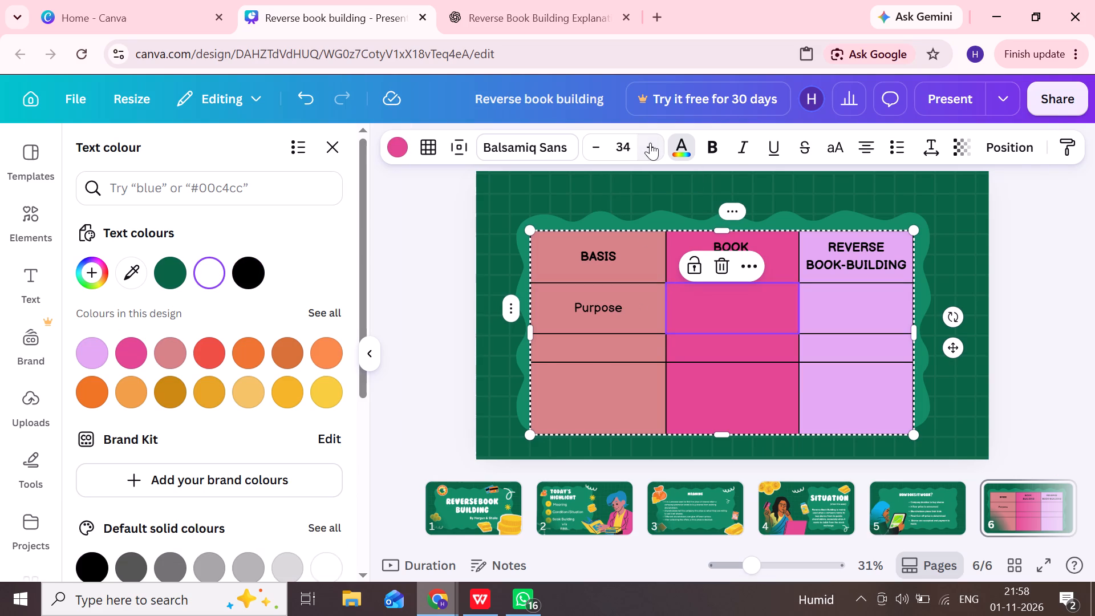
{"action": "left_click", "coordinate": [650, 143]}
{"action": "left_click", "coordinate": [650, 143]}
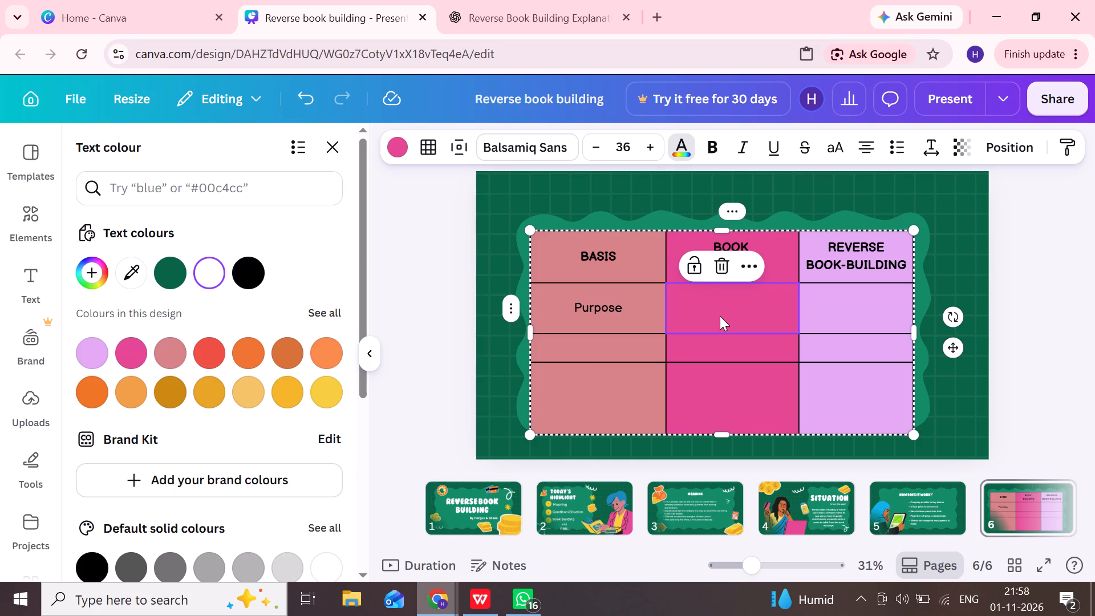
{"action": "double_click", "coordinate": [720, 316]}
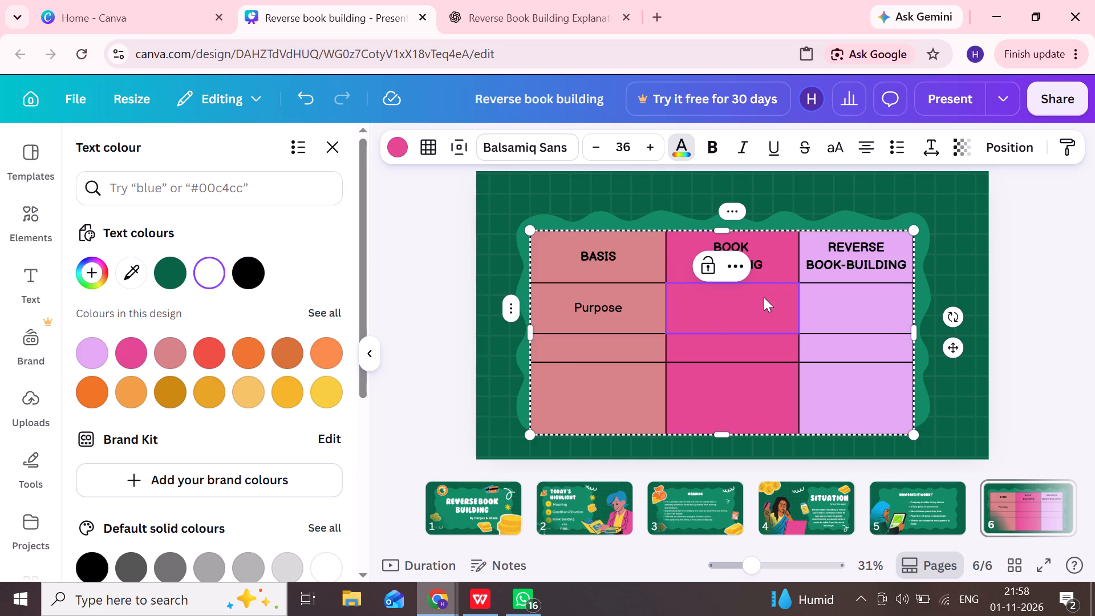
{"action": "double_click", "coordinate": [729, 313]}
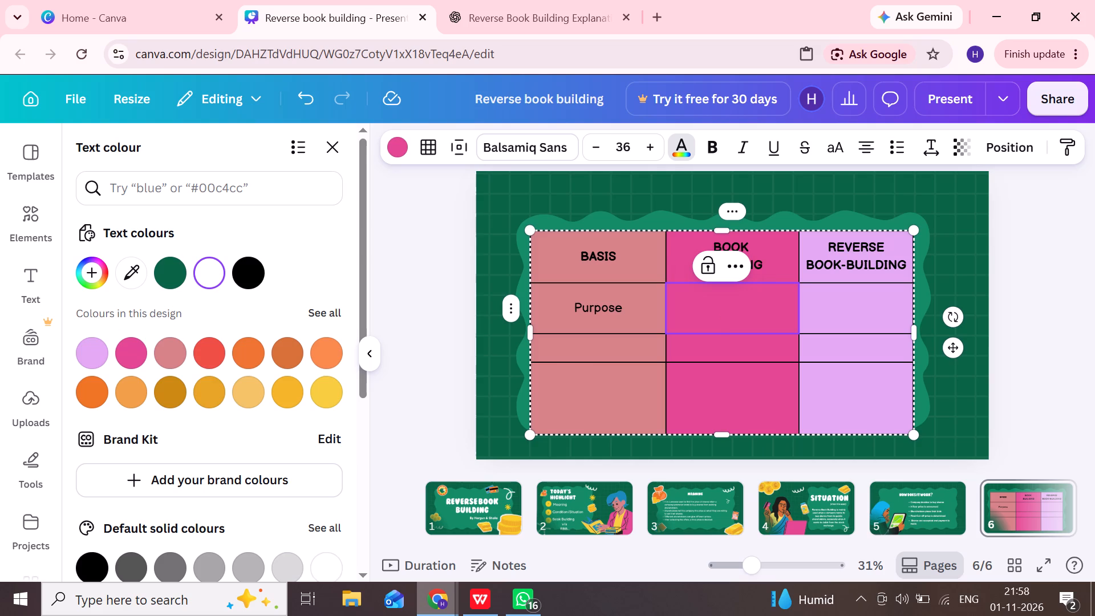
{"action": "double_click", "coordinate": [727, 310]}
{"action": "triple_click", "coordinate": [707, 317]}
{"action": "double_click", "coordinate": [736, 305]}
{"action": "double_click", "coordinate": [723, 309]}
{"action": "left_click", "coordinate": [506, 0]}
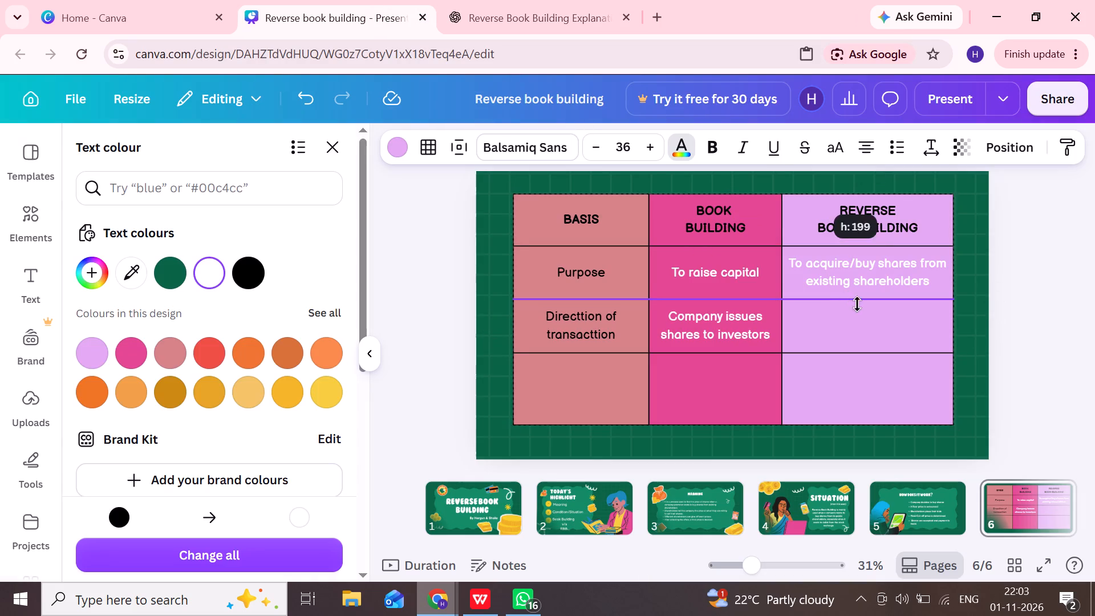
{"action": "left_click_drag", "start_coordinate": [857, 304], "coordinate": [848, 323]}
{"action": "double_click", "coordinate": [848, 323]}
{"action": "left_click_drag", "start_coordinate": [848, 323], "coordinate": [847, 329]}
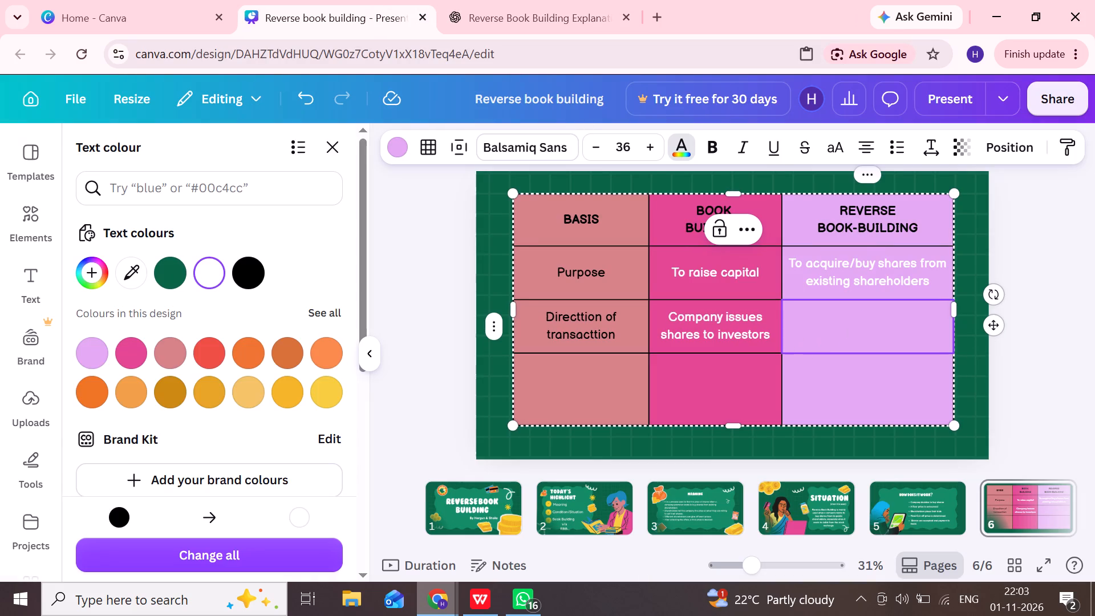
{"action": "double_click", "coordinate": [847, 329]}
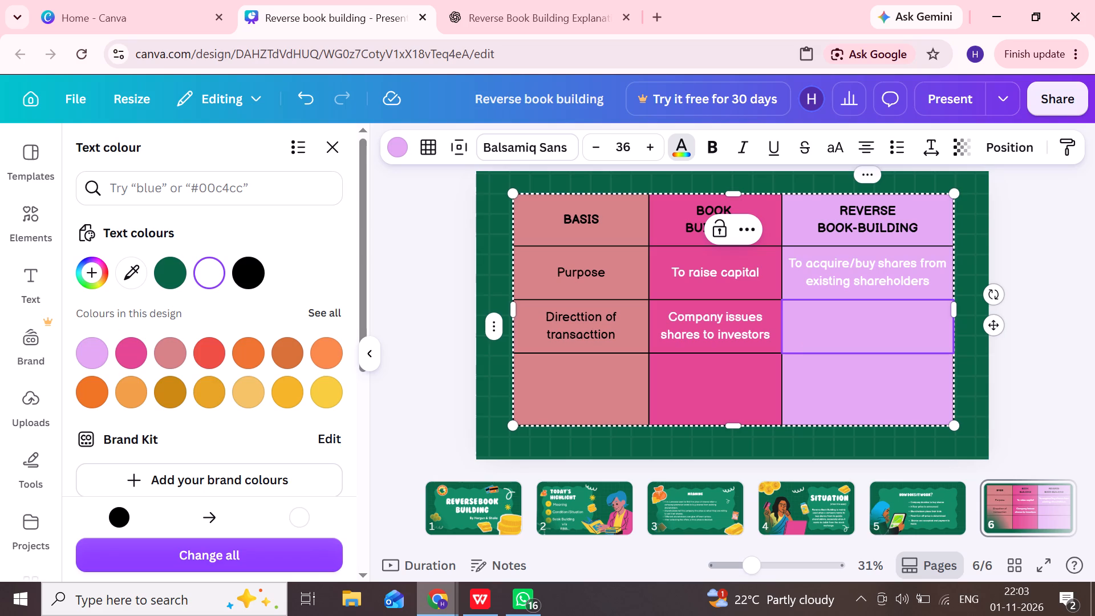
{"action": "double_click", "coordinate": [870, 327]}
{"action": "triple_click", "coordinate": [870, 327]}
{"action": "left_click", "coordinate": [1012, 329]}
{"action": "double_click", "coordinate": [740, 329]}
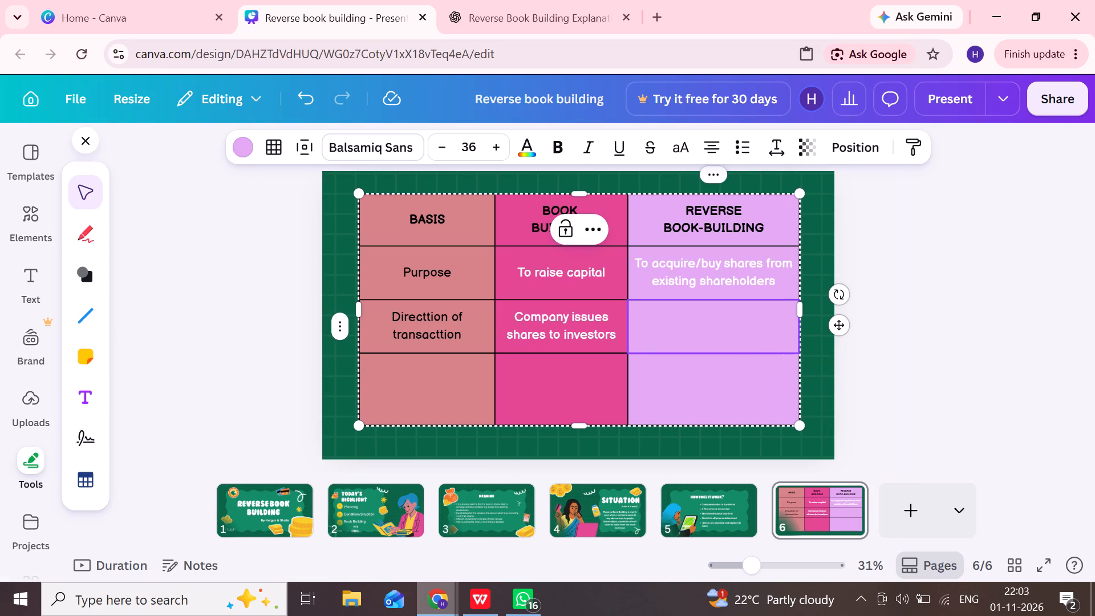
{"action": "double_click", "coordinate": [740, 329]}
{"action": "left_click", "coordinate": [992, 298]}
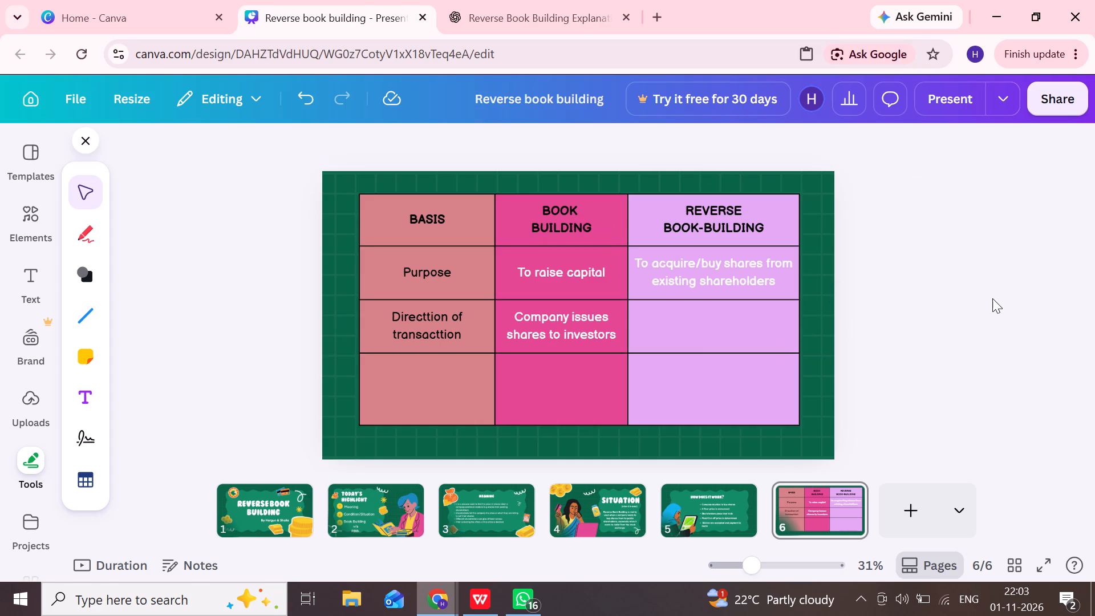
{"action": "left_click", "coordinate": [683, 331]}
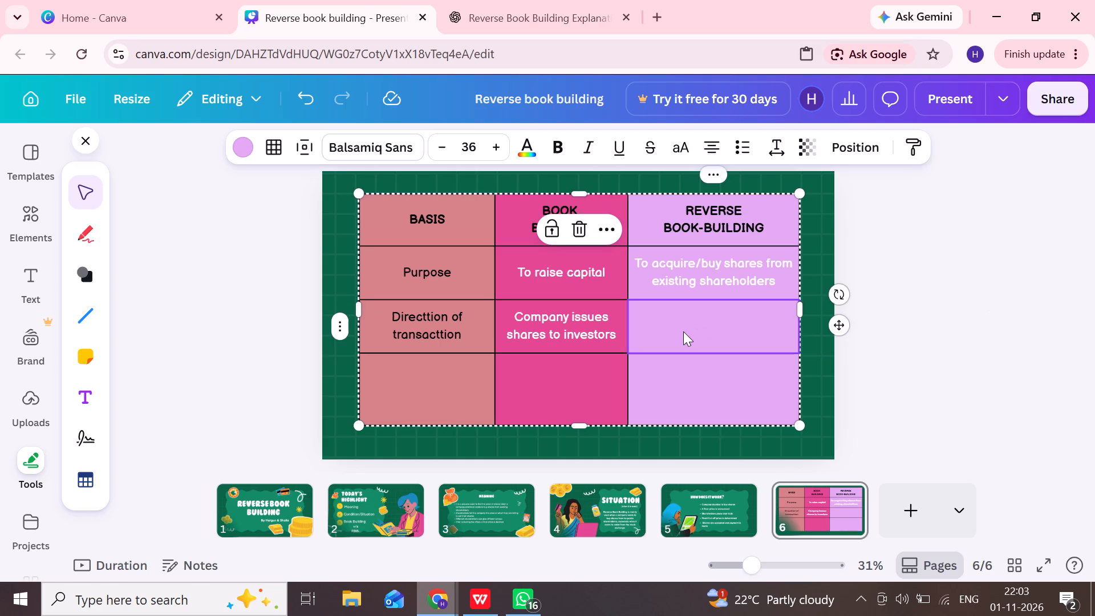
{"action": "left_click", "coordinate": [732, 325]}
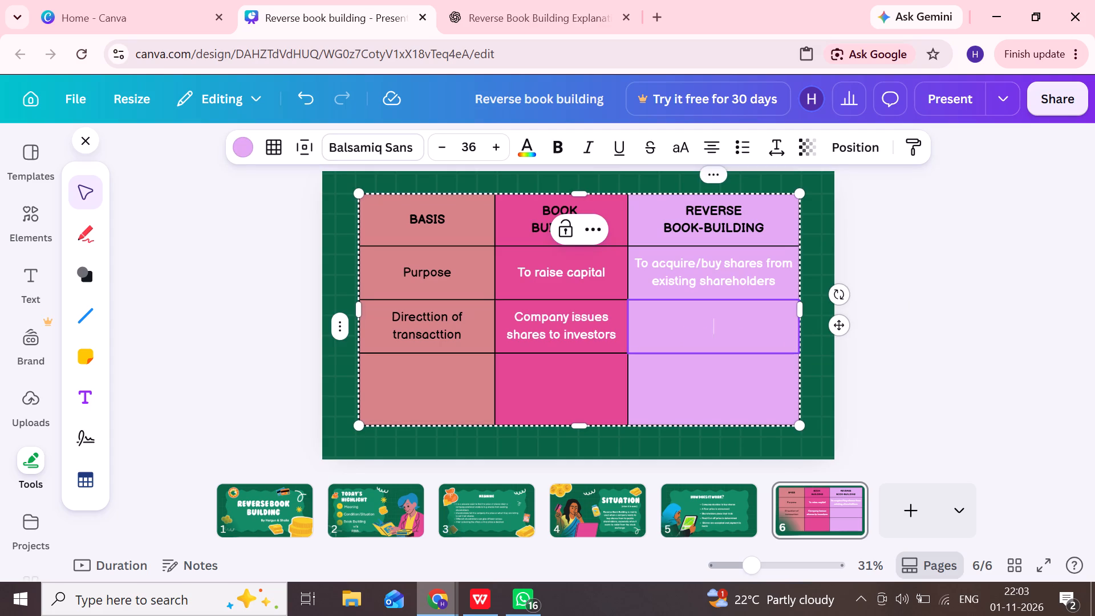
{"action": "key", "text": "ctrl+v"}
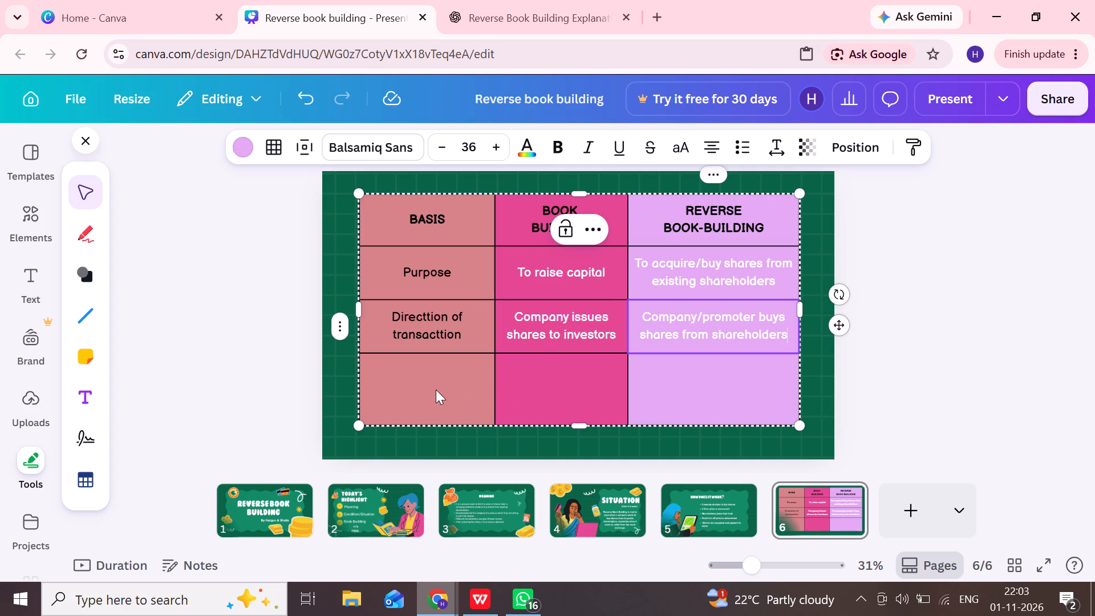
Change the fill of the whole Reverse Book-Building column to the custom purple #B352FF.
{"action": "left_click", "coordinate": [713, 177]}
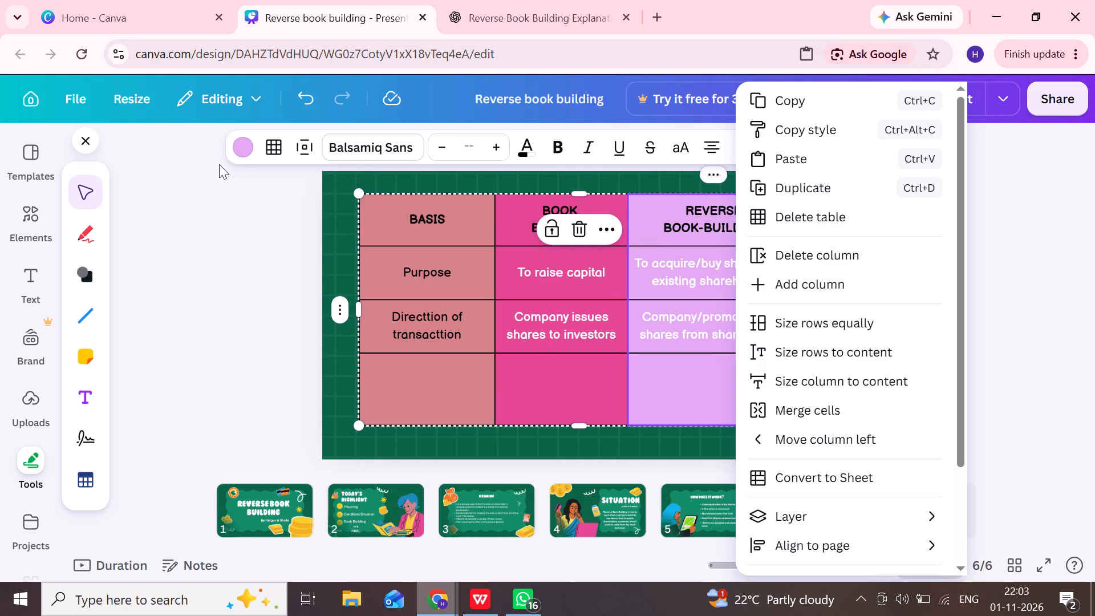
{"action": "left_click", "coordinate": [238, 153]}
{"action": "left_click", "coordinate": [238, 153]}
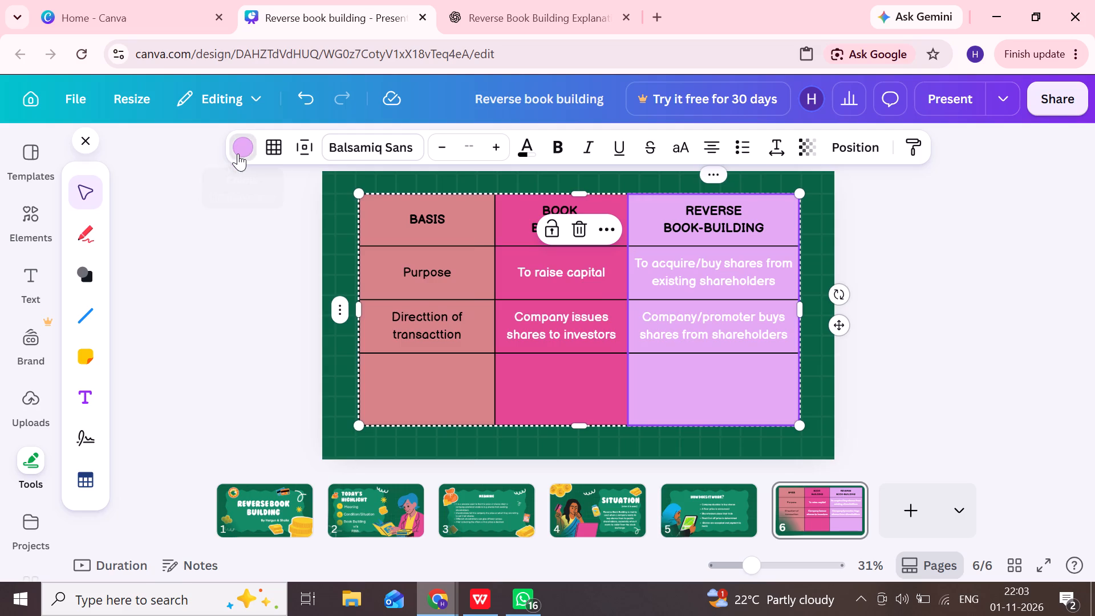
{"action": "scroll", "coordinate": [230, 432], "scroll_direction": "down", "scroll_amount": 2}
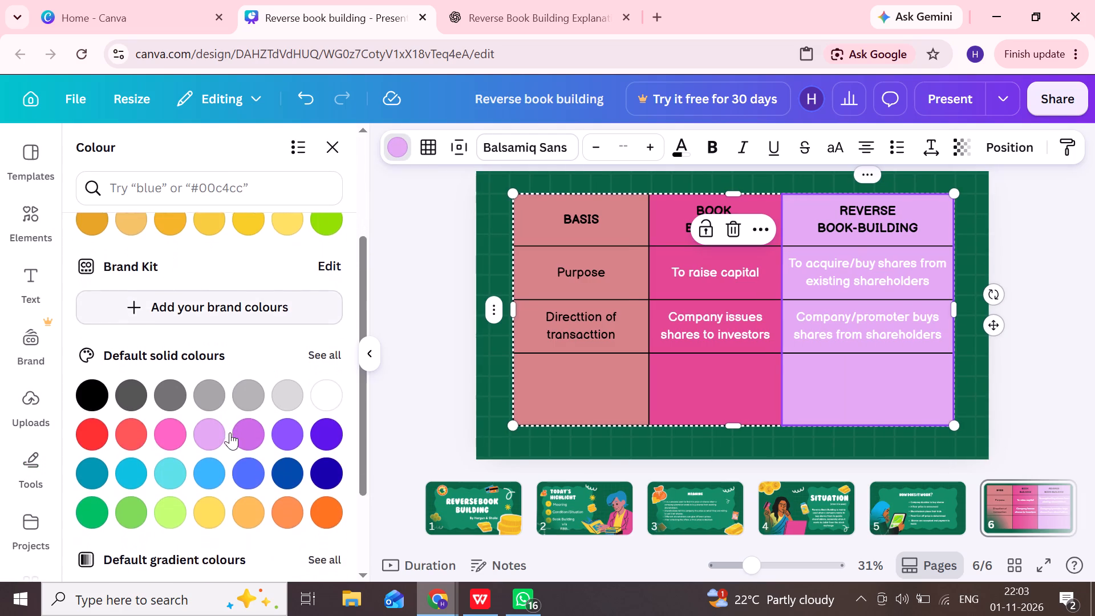
{"action": "scroll", "coordinate": [230, 432], "scroll_direction": "down", "scroll_amount": 3}
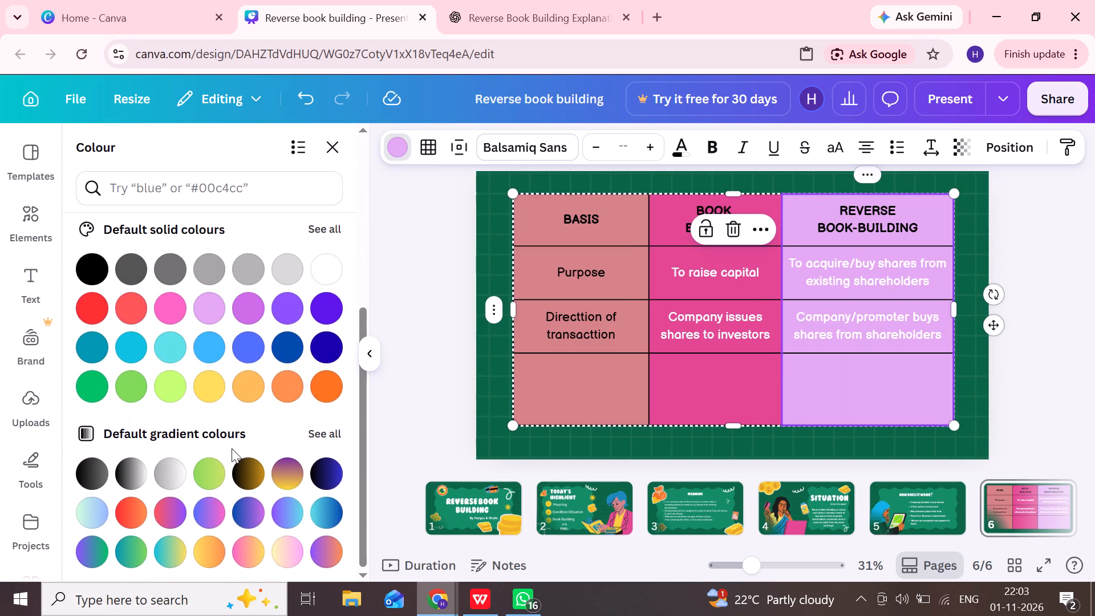
{"action": "left_click", "coordinate": [245, 305]}
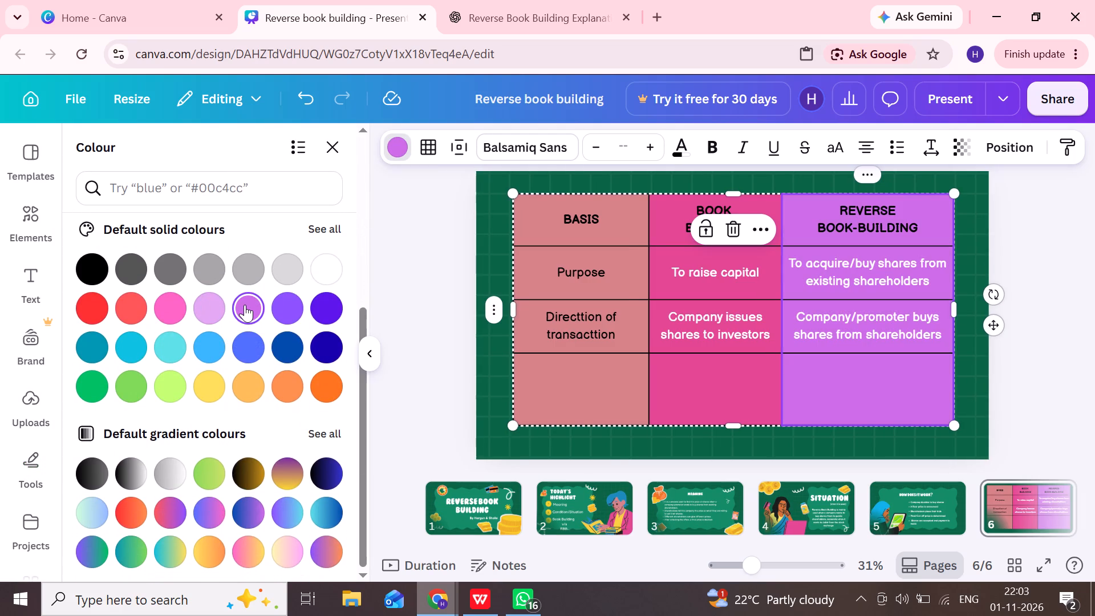
{"action": "left_click", "coordinate": [287, 304]}
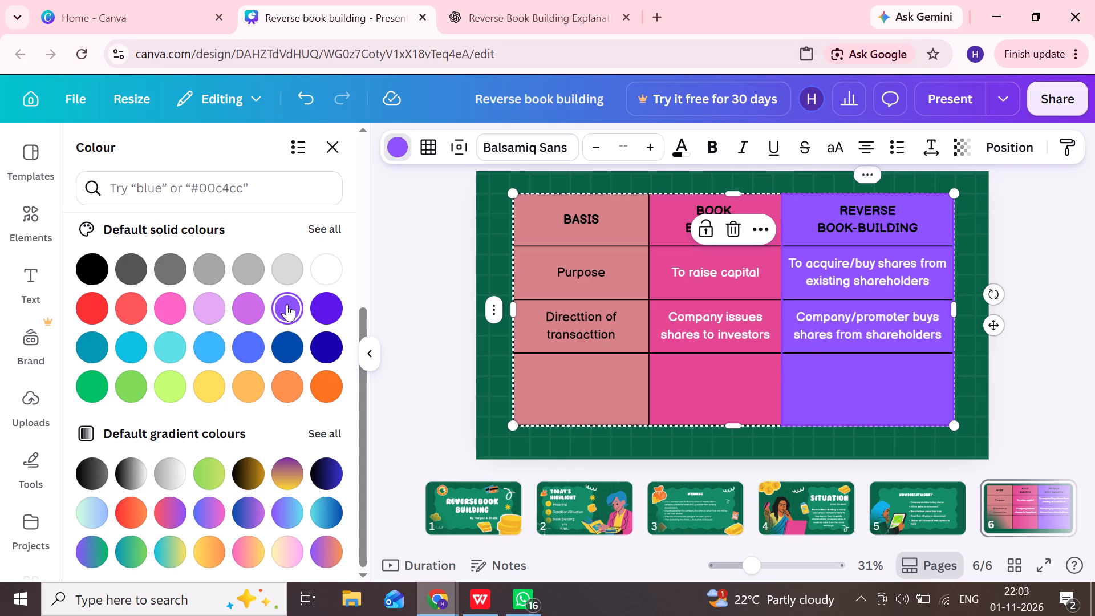
{"action": "scroll", "coordinate": [222, 323], "scroll_direction": "right", "scroll_amount": 2}
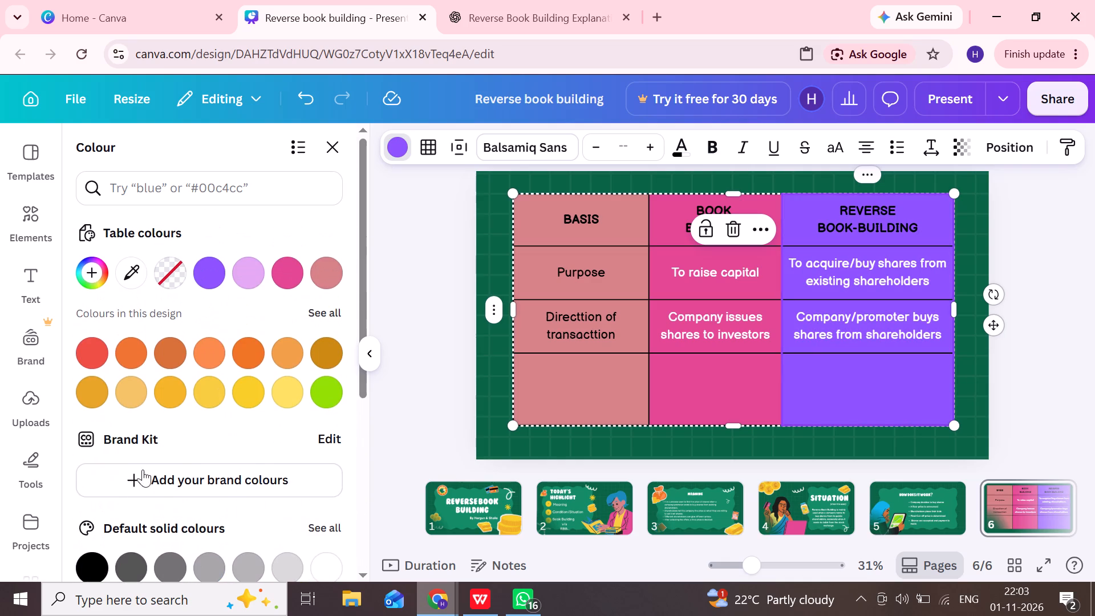
{"action": "left_click", "coordinate": [87, 271]}
{"action": "left_click", "coordinate": [281, 465]}
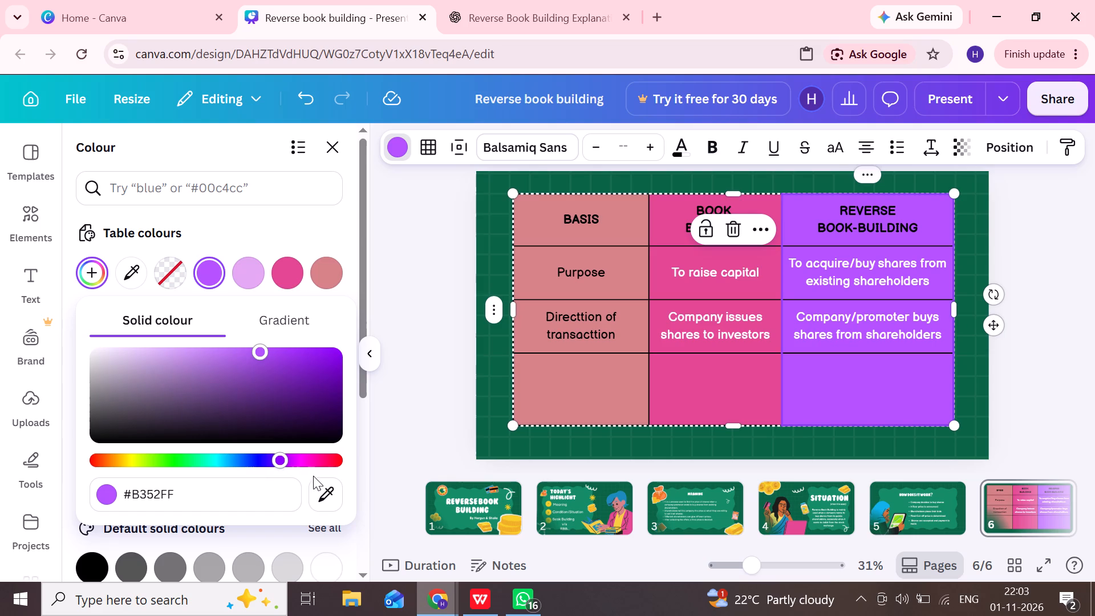
{"action": "left_click", "coordinate": [1006, 284]}
{"action": "left_click", "coordinate": [985, 278]}
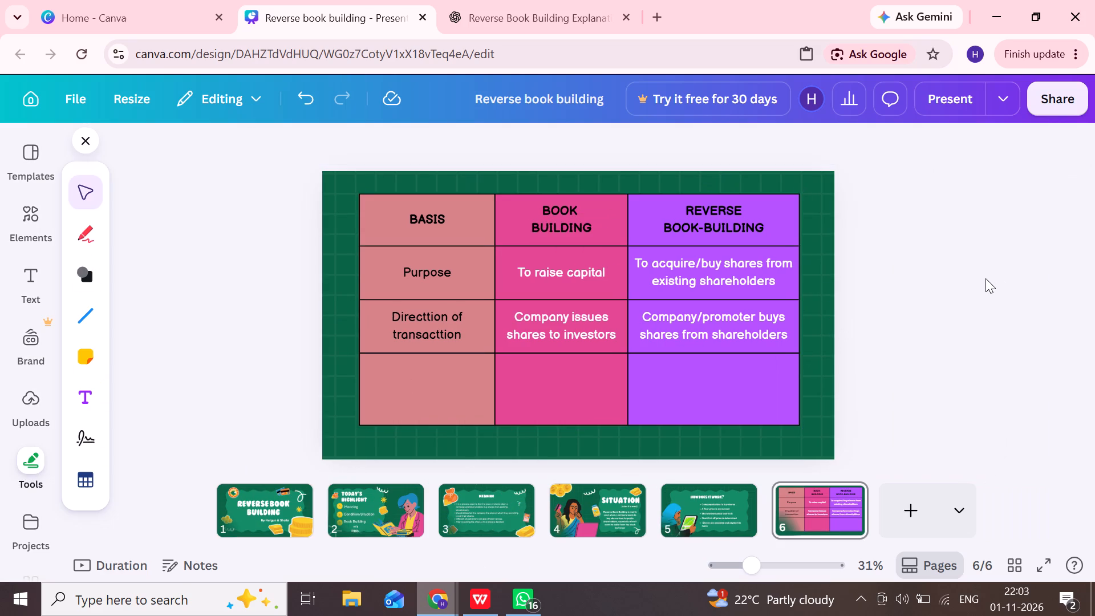
{"action": "left_click", "coordinate": [448, 383]}
{"action": "left_click", "coordinate": [439, 372]}
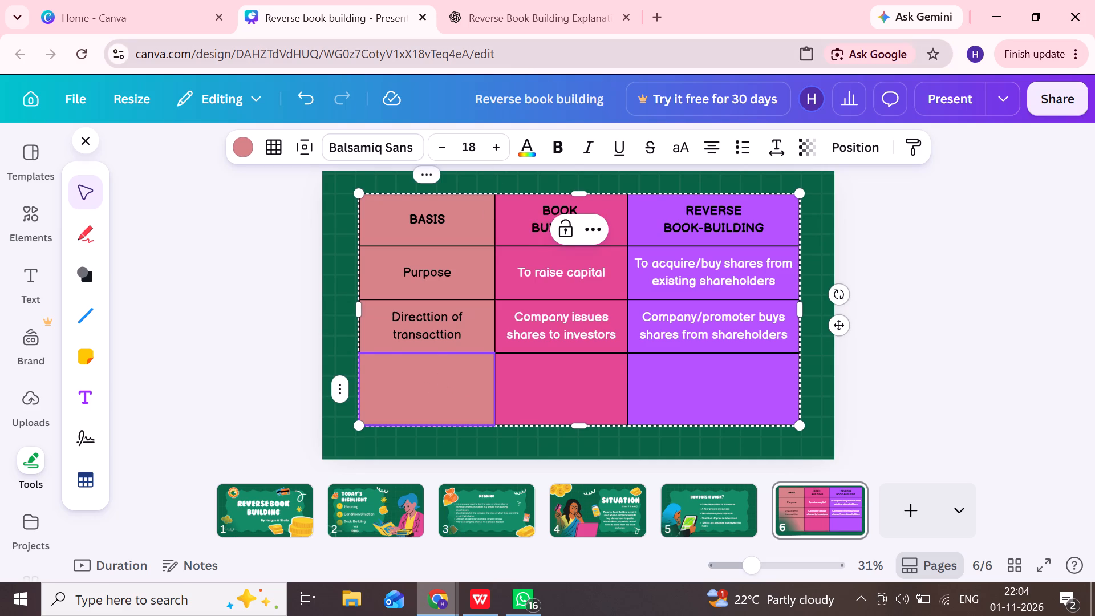
{"action": "left_click", "coordinate": [392, 386]}
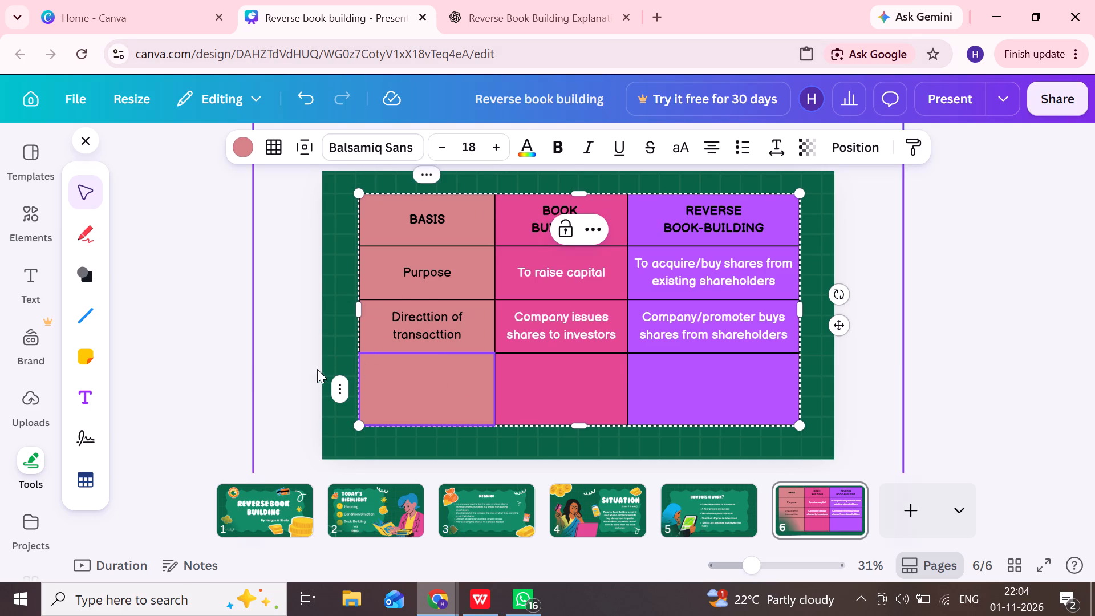
{"action": "left_click", "coordinate": [287, 363]}
{"action": "left_click", "coordinate": [416, 397]}
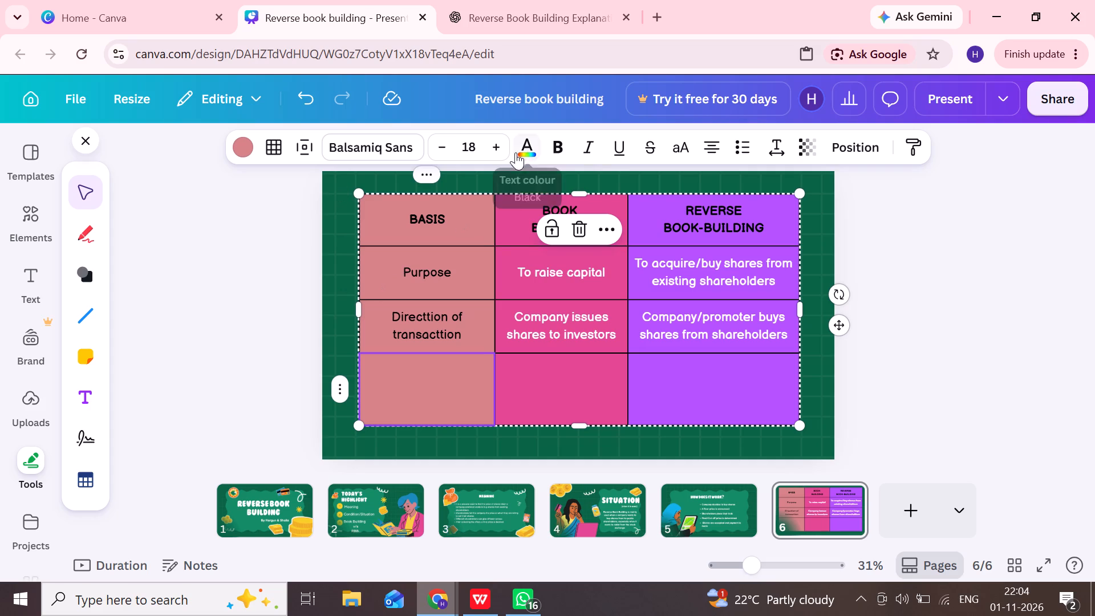
{"action": "triple_click", "coordinate": [498, 142]}
{"action": "triple_click", "coordinate": [498, 142]}
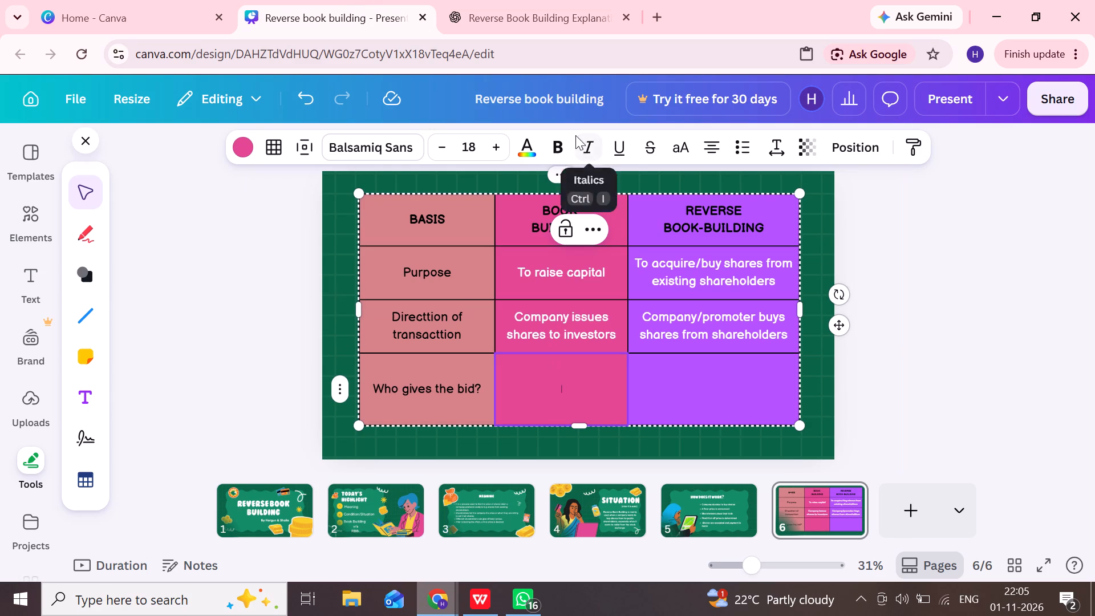
{"action": "triple_click", "coordinate": [501, 142]}
{"action": "triple_click", "coordinate": [501, 142]}
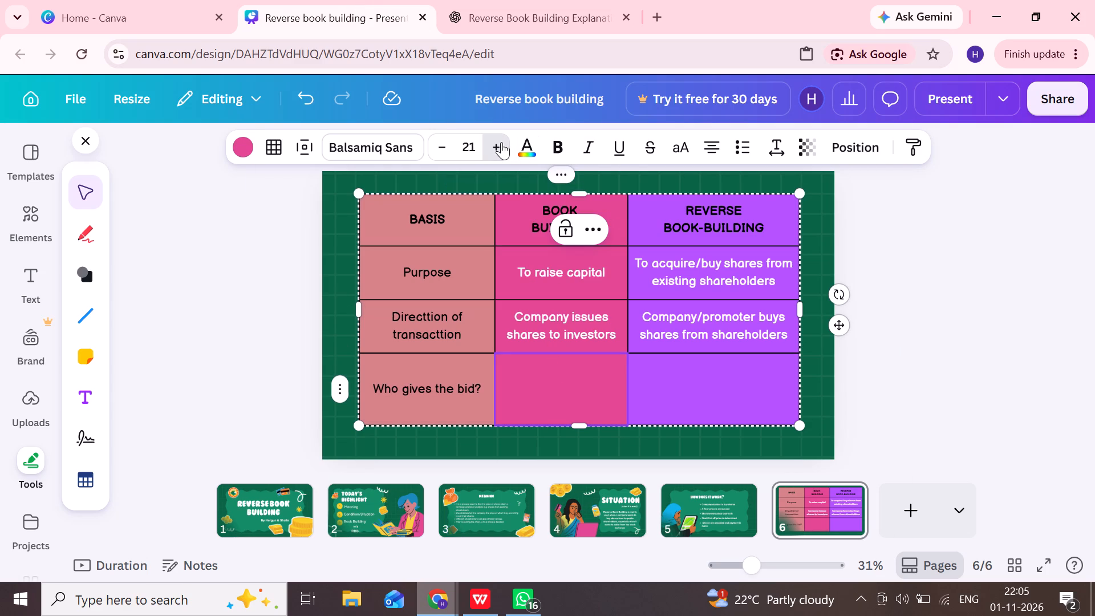
{"action": "triple_click", "coordinate": [501, 142]}
{"action": "triple_click", "coordinate": [501, 142]}
{"action": "left_click", "coordinate": [501, 142]}
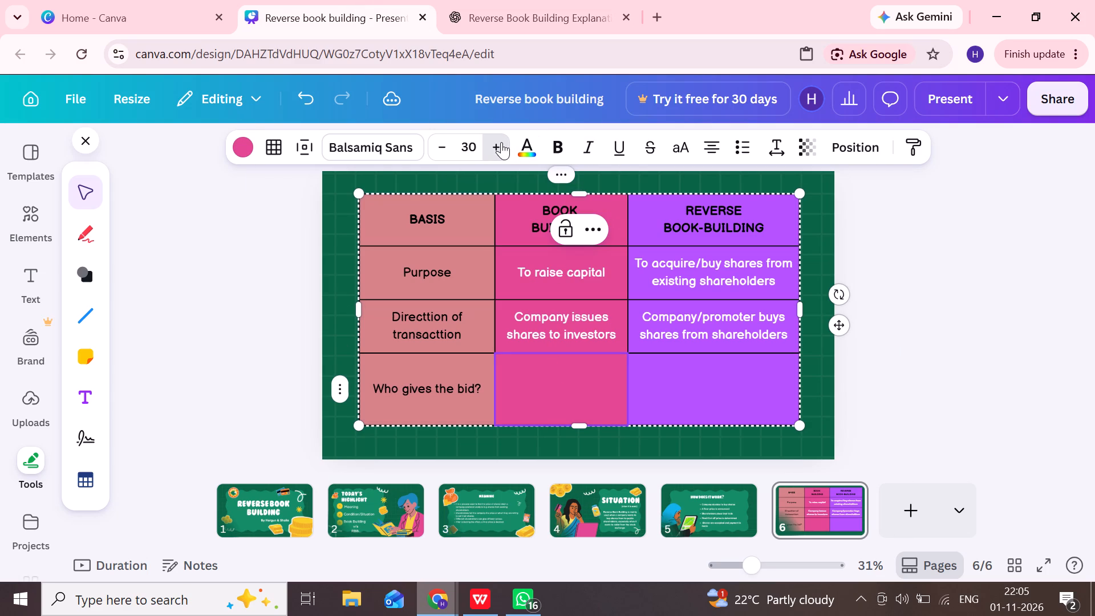
{"action": "triple_click", "coordinate": [501, 142]}
{"action": "left_click", "coordinate": [501, 142]}
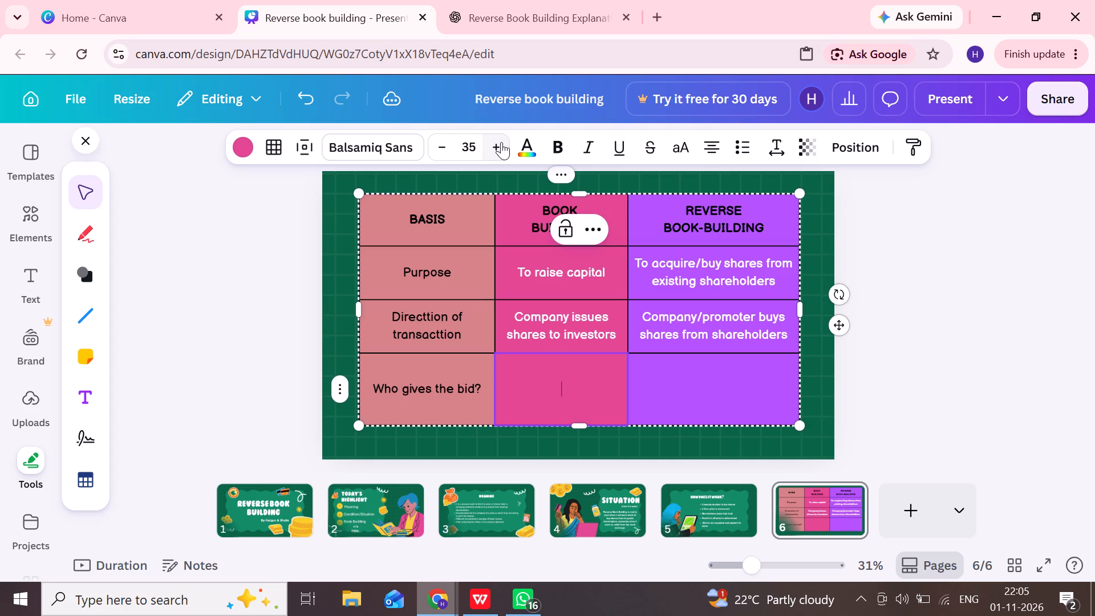
{"action": "left_click", "coordinate": [501, 142]}
{"action": "key", "text": "i"}
{"action": "type", "text": "nvestor"}
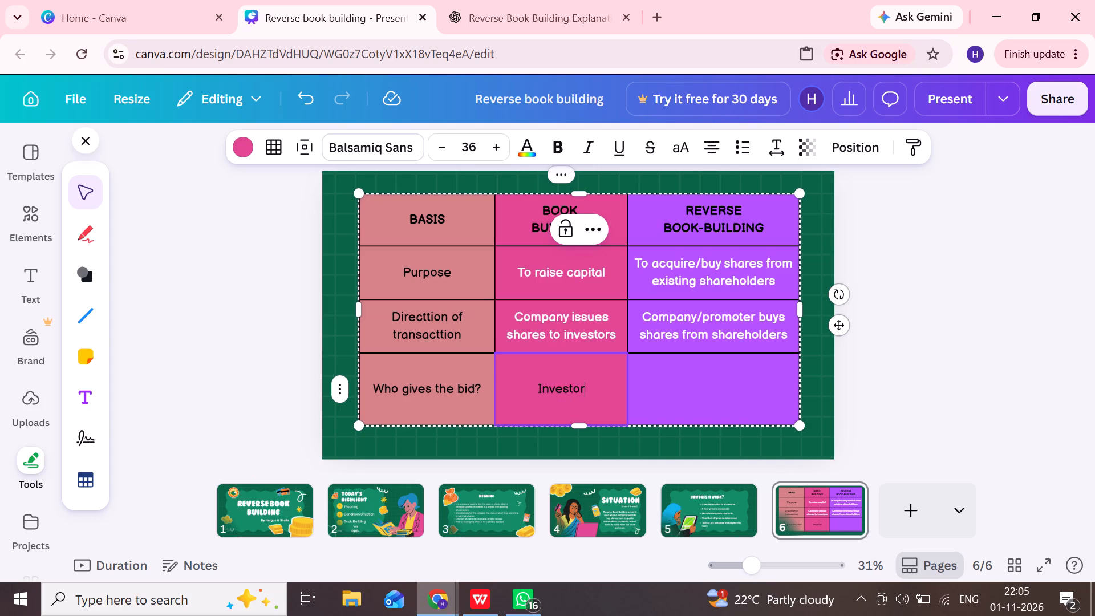
{"action": "key", "text": "s"}
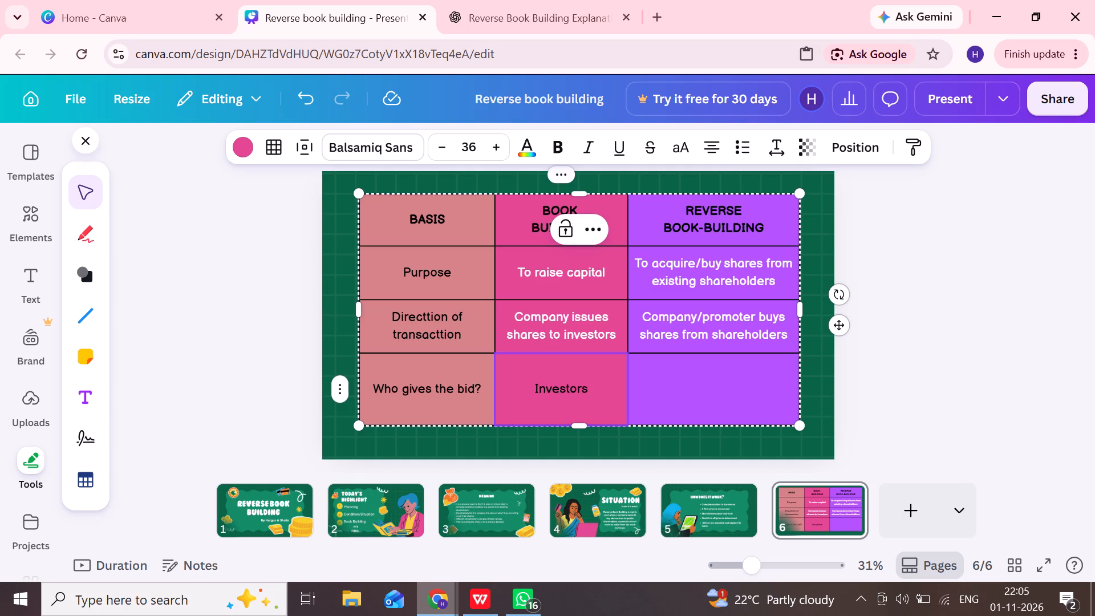
Enter "Existing Shareholders" in the Reverse Book-Building cell of the "Who gives the bid?" row.
{"action": "key", "text": "Right"}
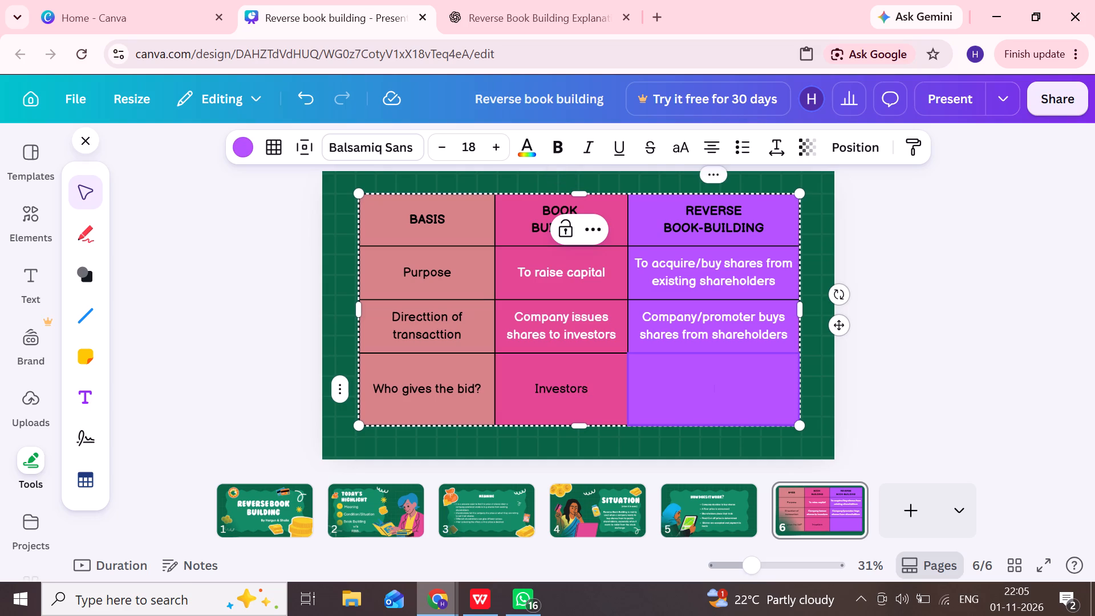
{"action": "key", "text": "e"}
{"action": "type", "text": "xist"}
{"action": "key", "text": "s"}
{"action": "type", "text": "hareholders"}
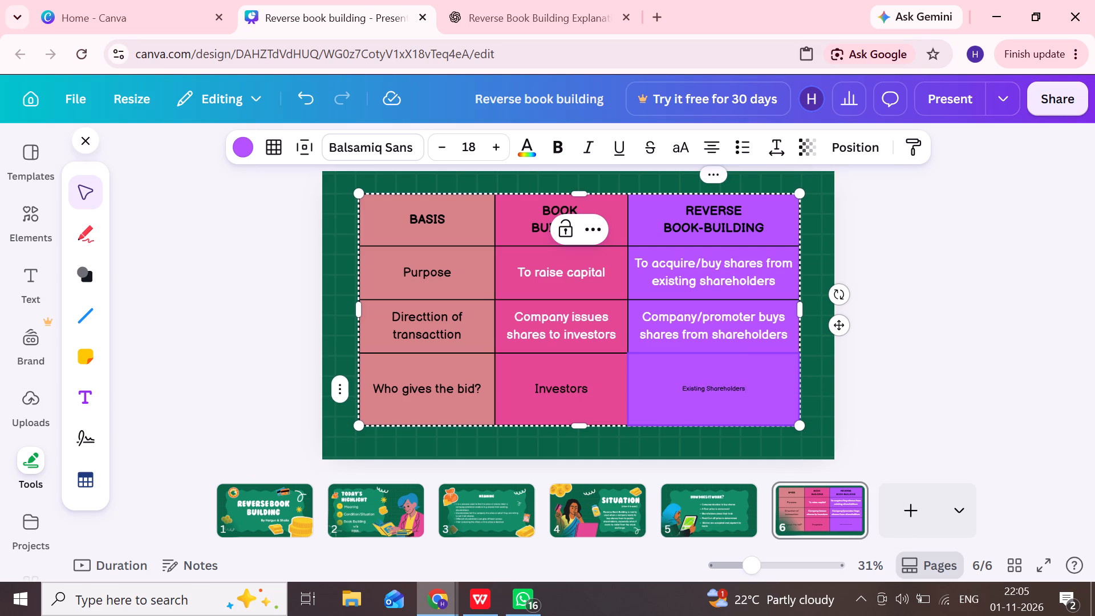
Set the text colour of "Existing Shareholders" in the table's last row to white (#ffffff).
{"action": "left_click", "coordinate": [751, 384]}
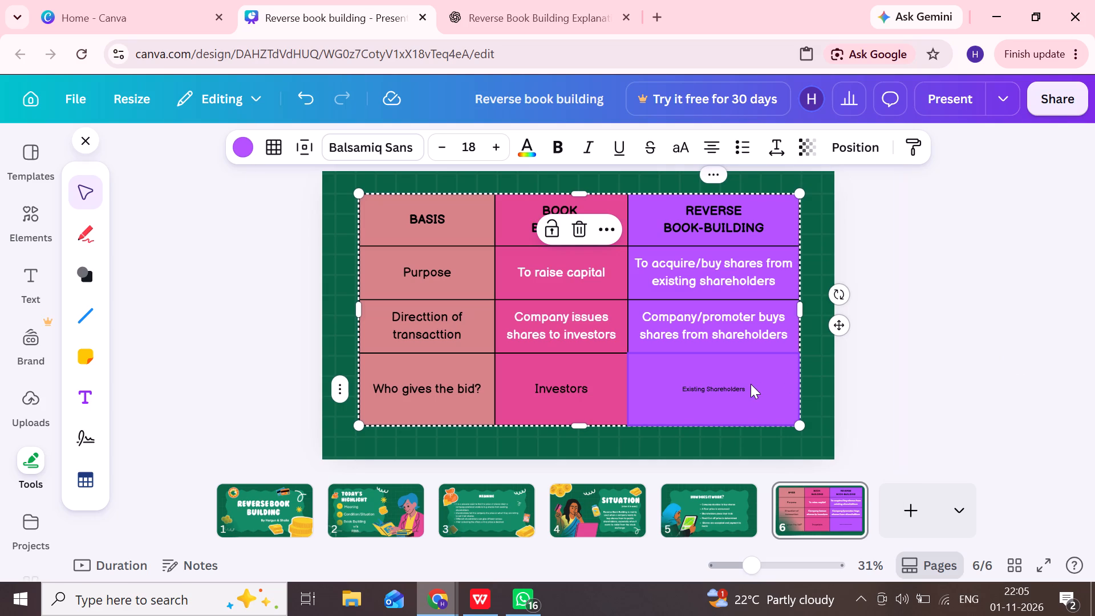
{"action": "left_click", "coordinate": [670, 383]}
{"action": "left_click", "coordinate": [643, 374]}
{"action": "left_click", "coordinate": [526, 152]}
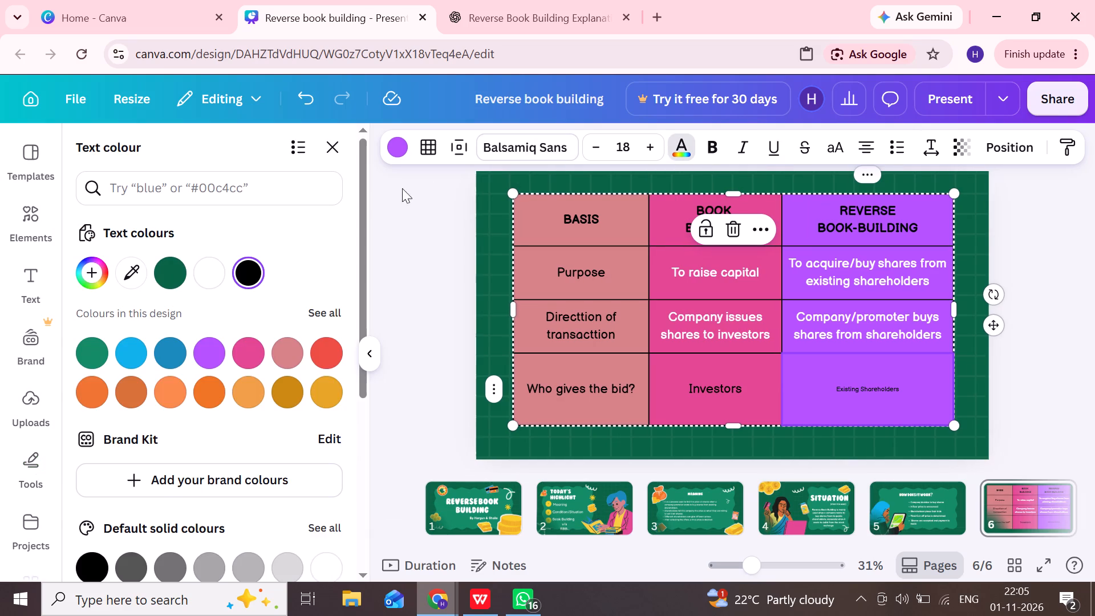
{"action": "left_click", "coordinate": [205, 264]}
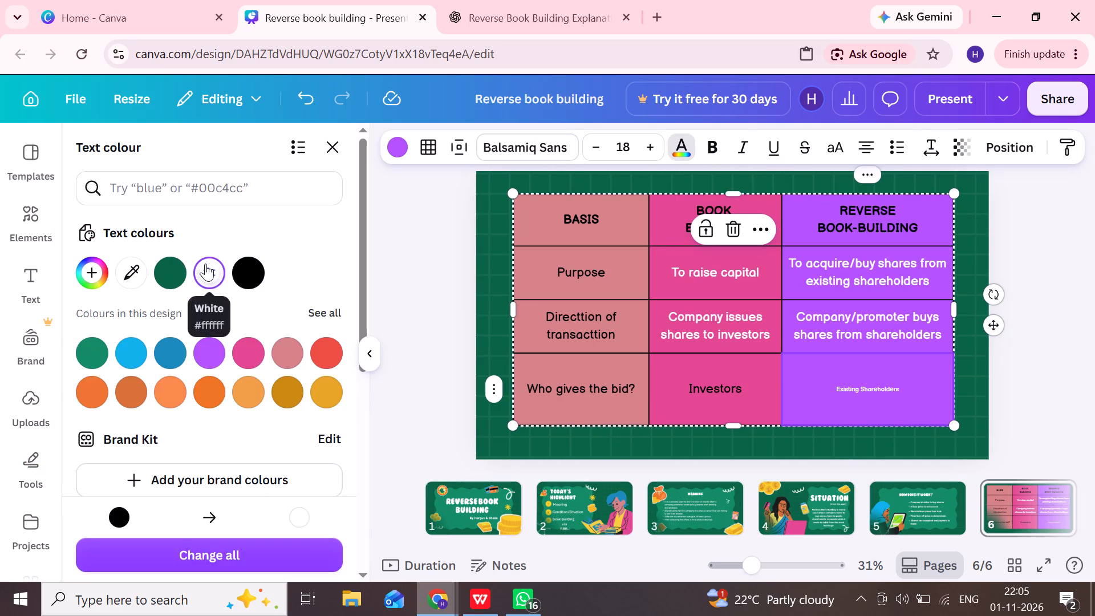
Increase the font size of "Existing Shareholders" in the Reverse Book-Building cell to 36.
{"action": "triple_click", "coordinate": [652, 144]}
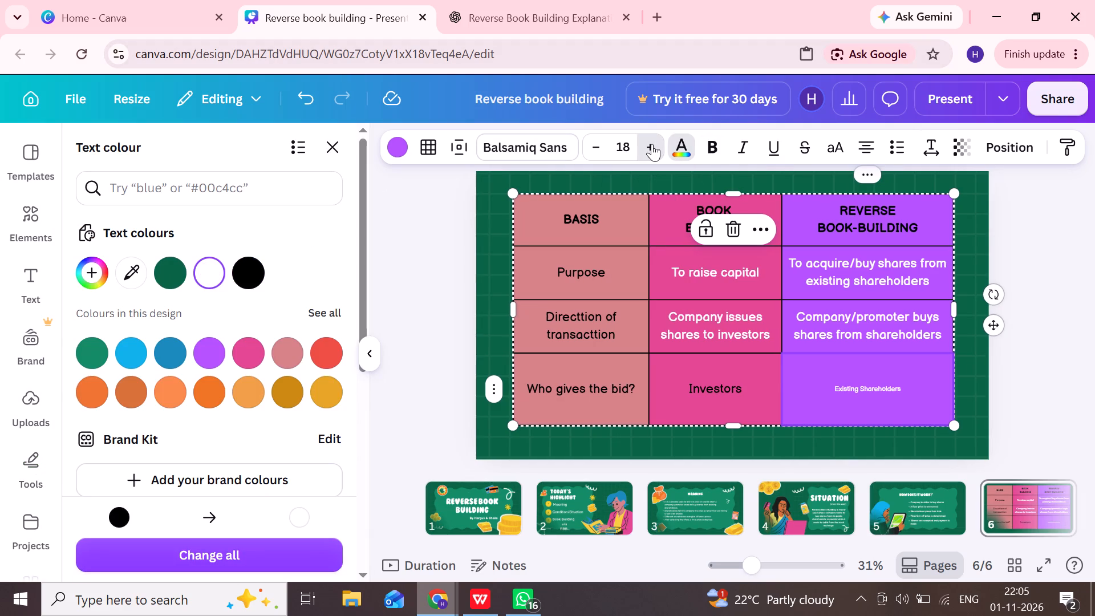
{"action": "triple_click", "coordinate": [652, 144]}
{"action": "triple_click", "coordinate": [652, 144]}
{"action": "double_click", "coordinate": [652, 144]}
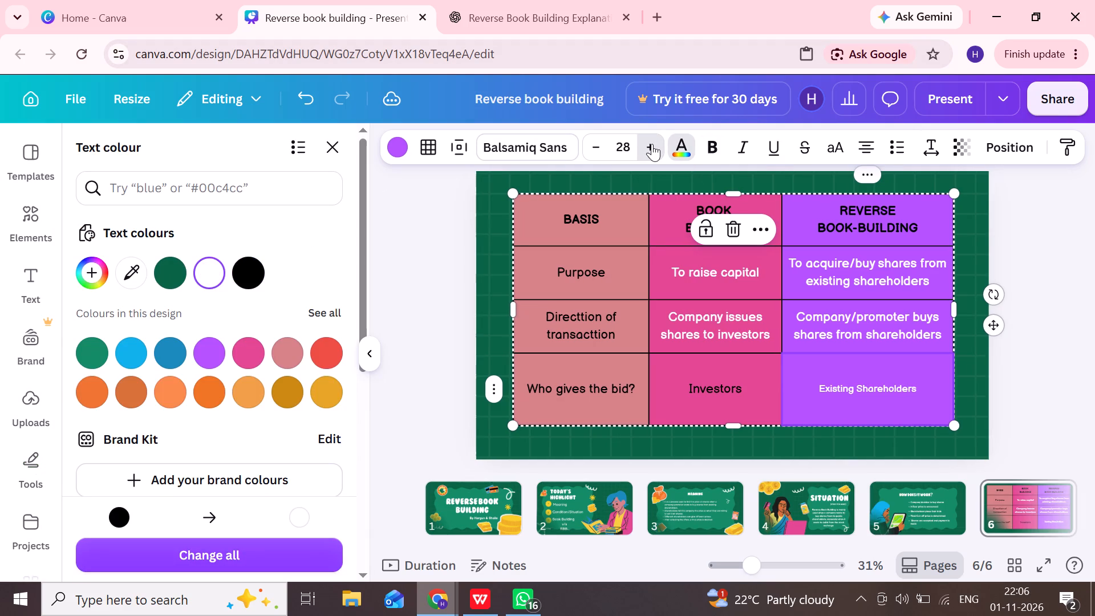
{"action": "triple_click", "coordinate": [652, 144]}
{"action": "triple_click", "coordinate": [652, 144]}
{"action": "left_click", "coordinate": [652, 144]}
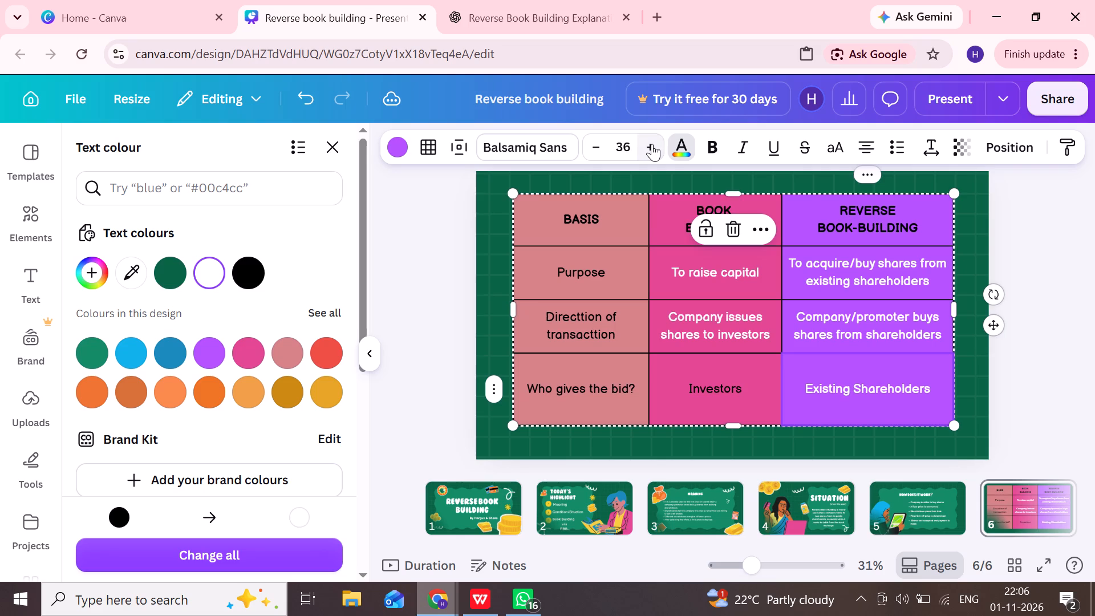
{"action": "left_click", "coordinate": [652, 144]}
{"action": "left_click", "coordinate": [591, 150]}
Set the text colour of "Investors" in the "Who gives the bid?" row to white (#ffffff).
{"action": "left_click", "coordinate": [720, 410]}
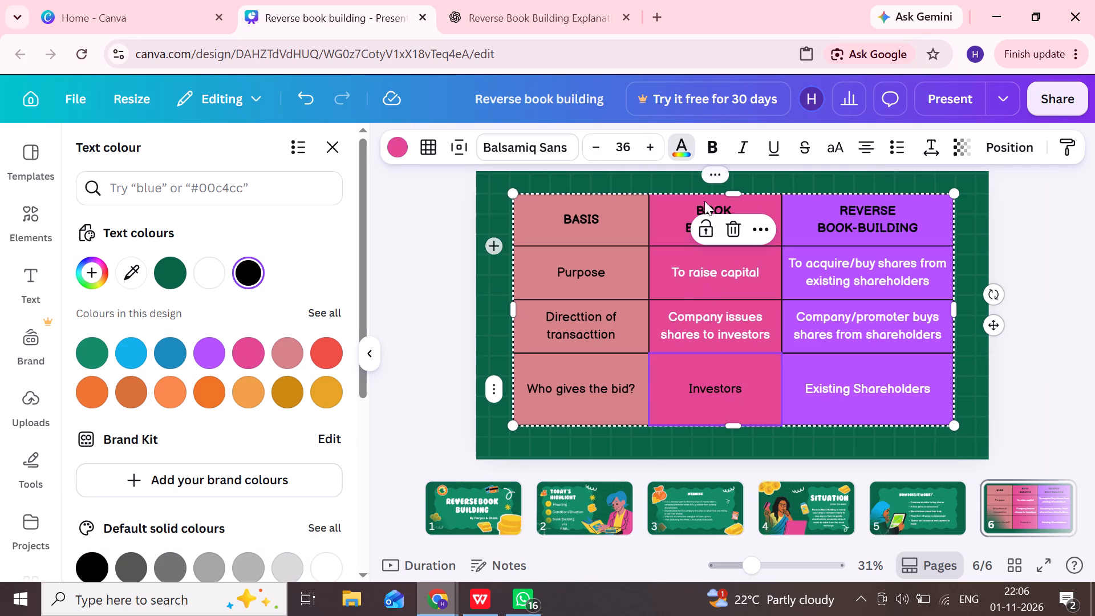
{"action": "left_click", "coordinate": [206, 267]}
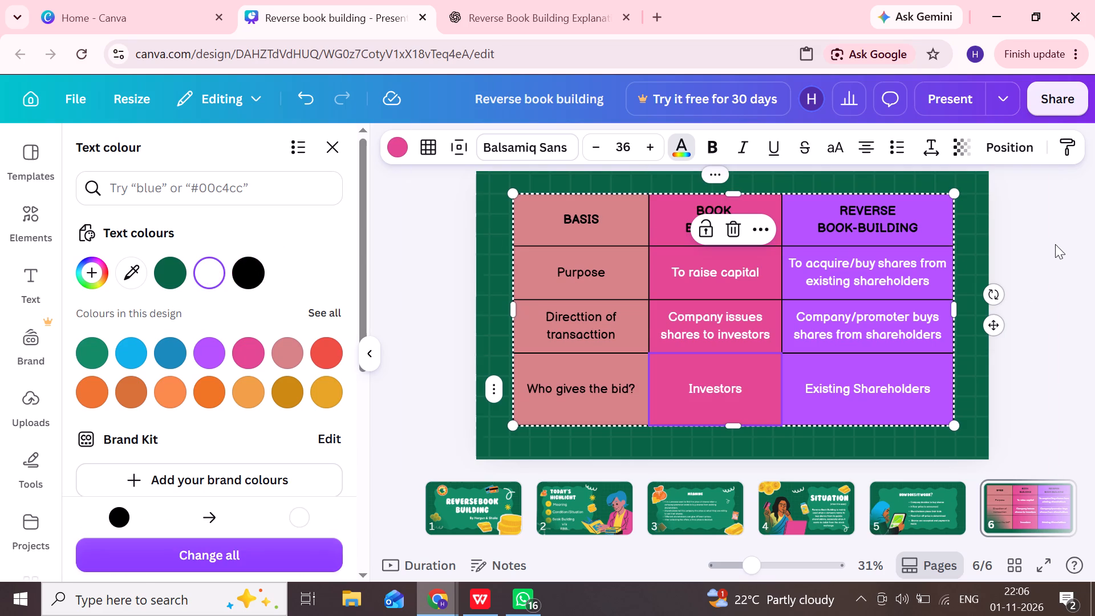
{"action": "left_click", "coordinate": [1055, 244]}
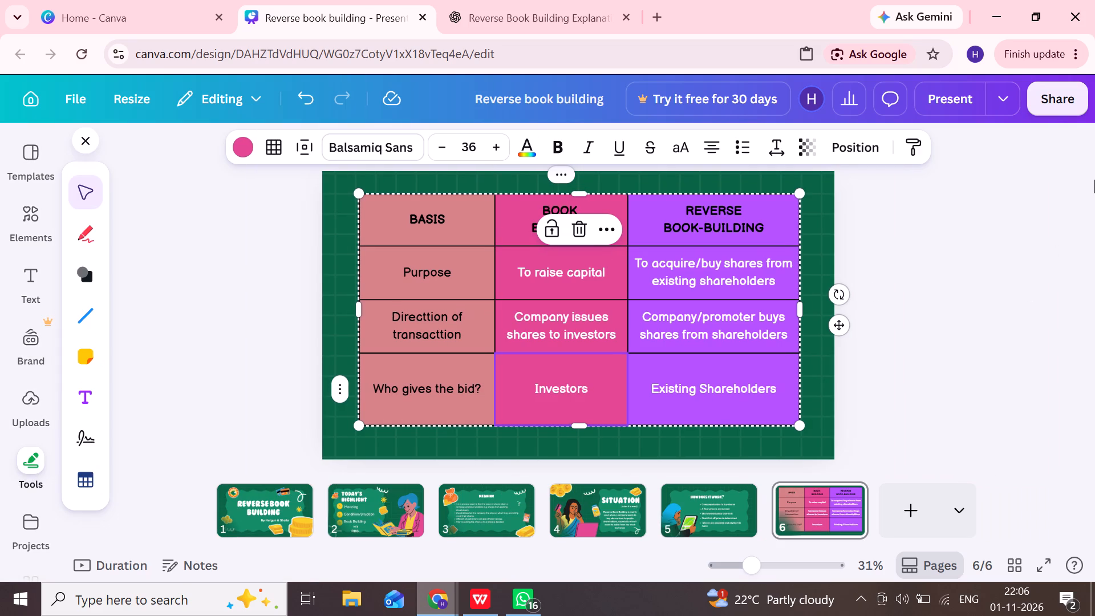
{"action": "left_click", "coordinate": [989, 193]}
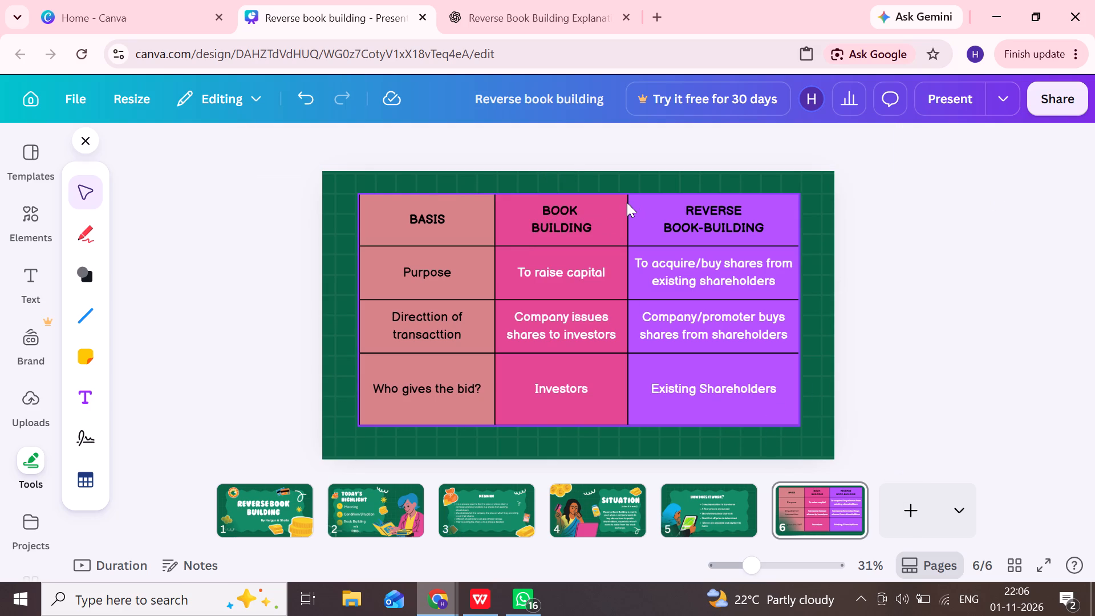
Move the whole comparison table slightly down so it sits centred on slide 6.
{"action": "left_click_drag", "start_coordinate": [627, 202], "coordinate": [624, 212]}
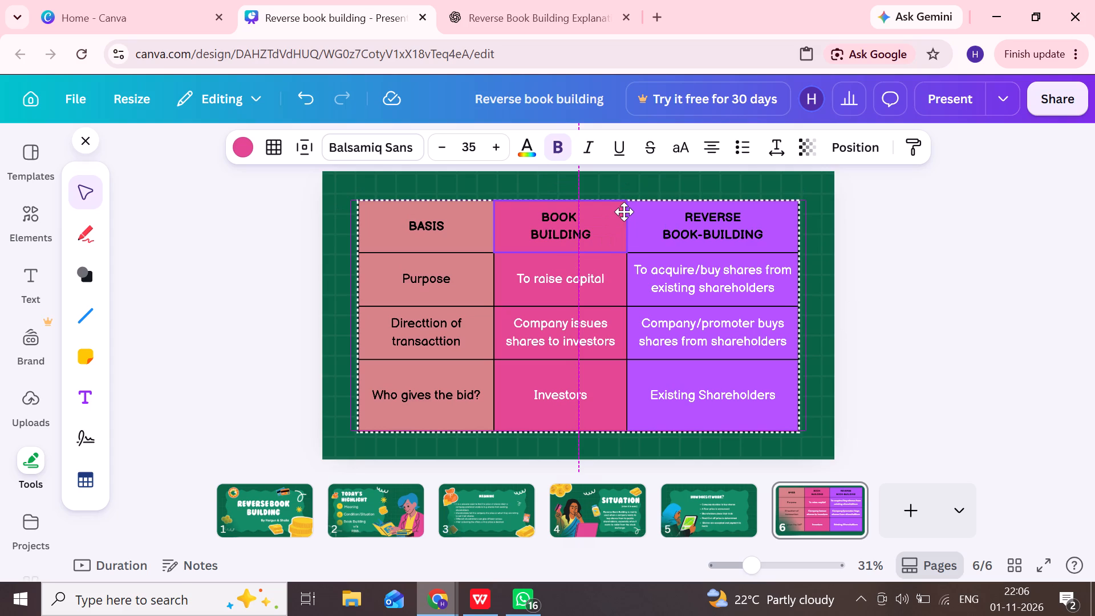
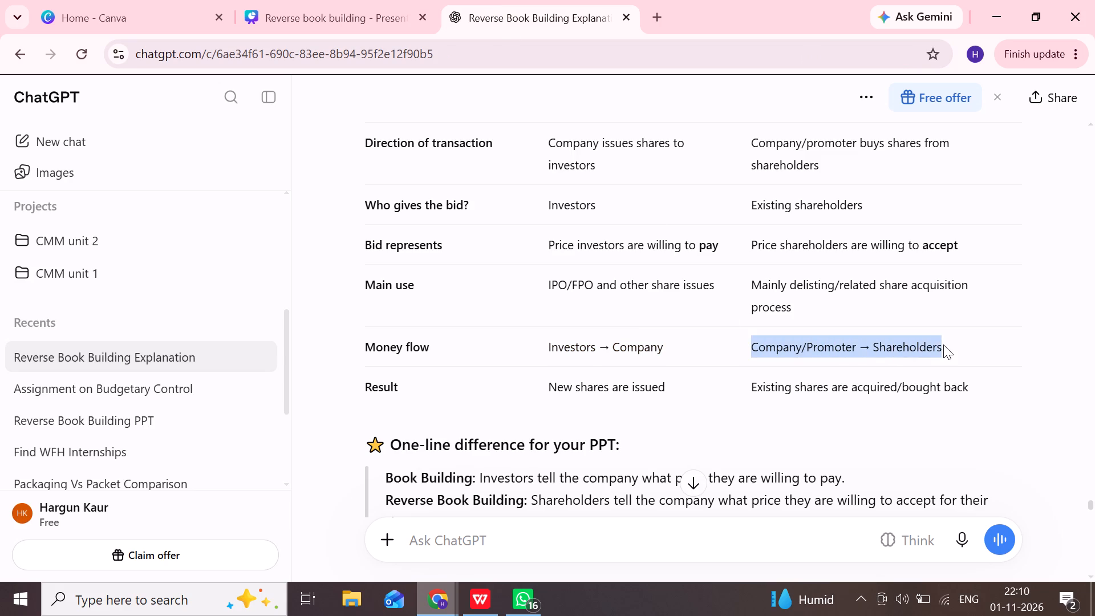
{"action": "left_click", "coordinate": [387, 8]}
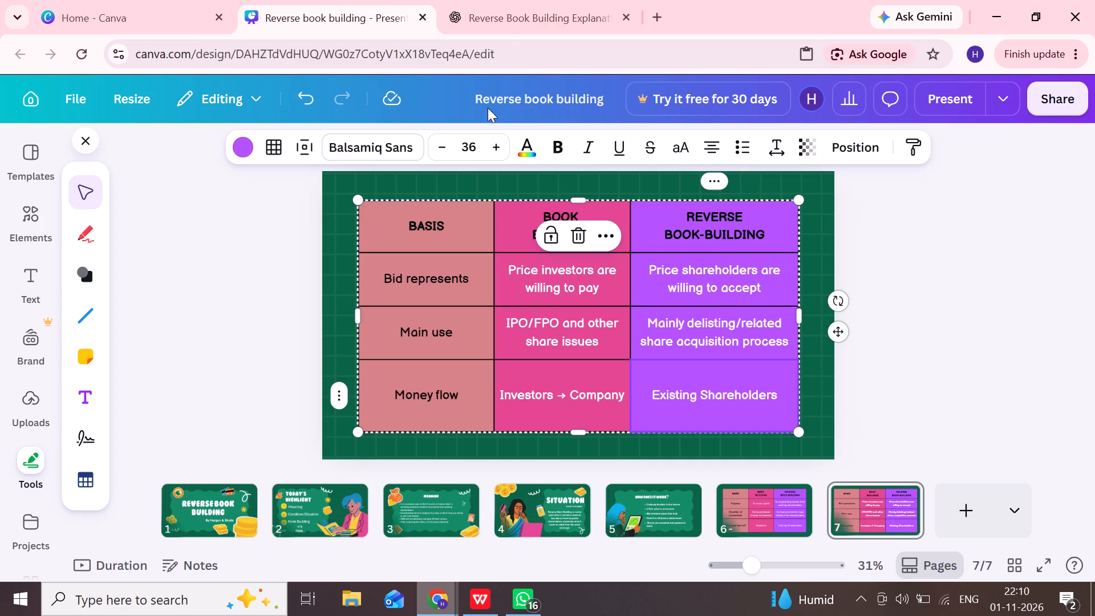
{"action": "double_click", "coordinate": [712, 388]}
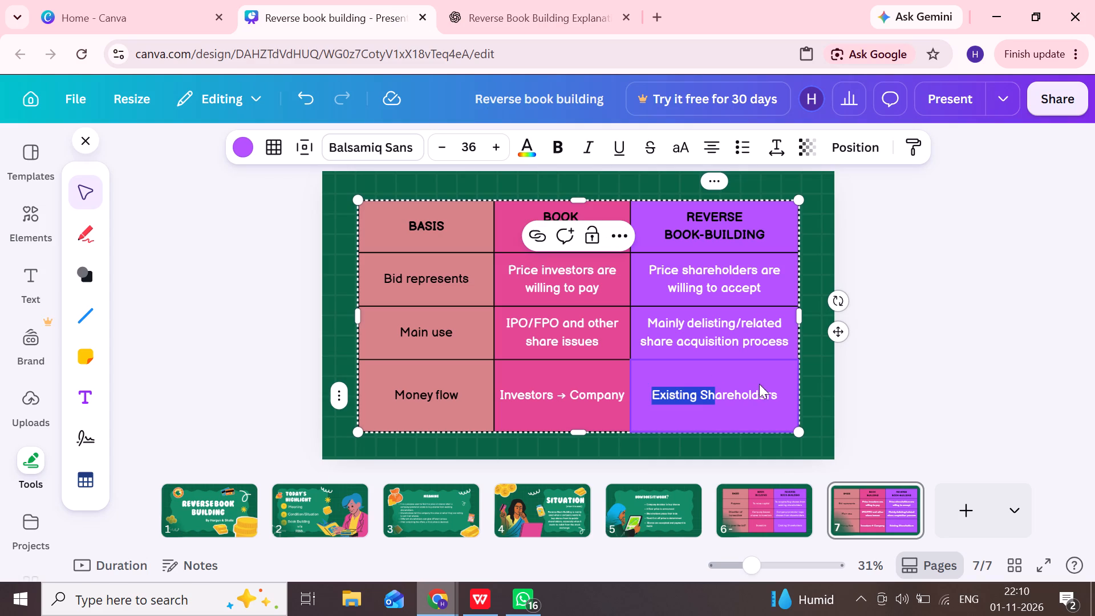
{"action": "left_click_drag", "start_coordinate": [786, 392], "coordinate": [632, 381]}
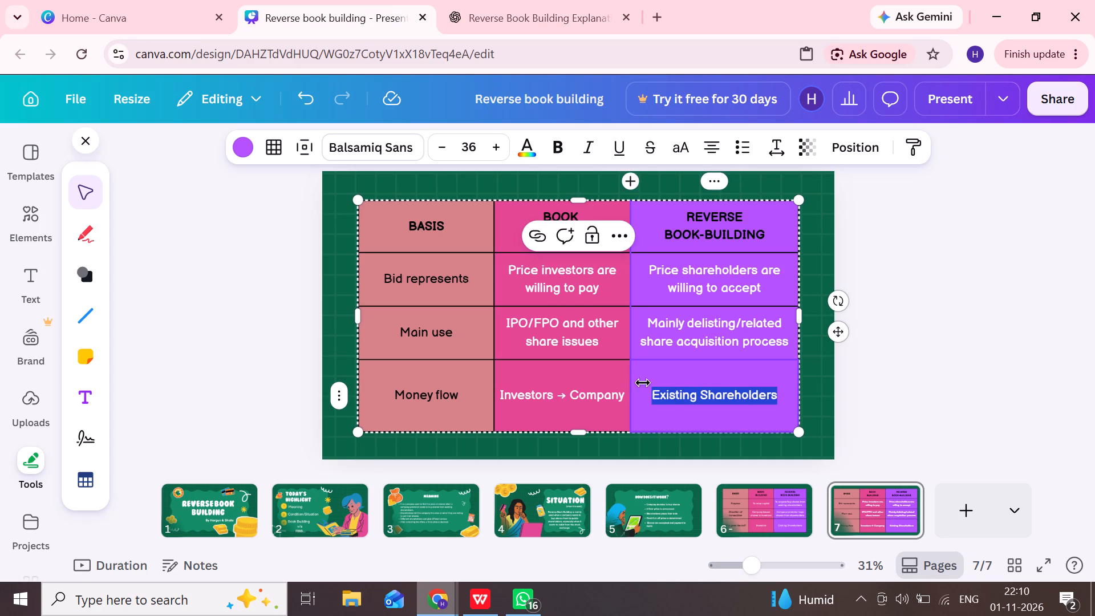
{"action": "key", "text": "ctrl+v"}
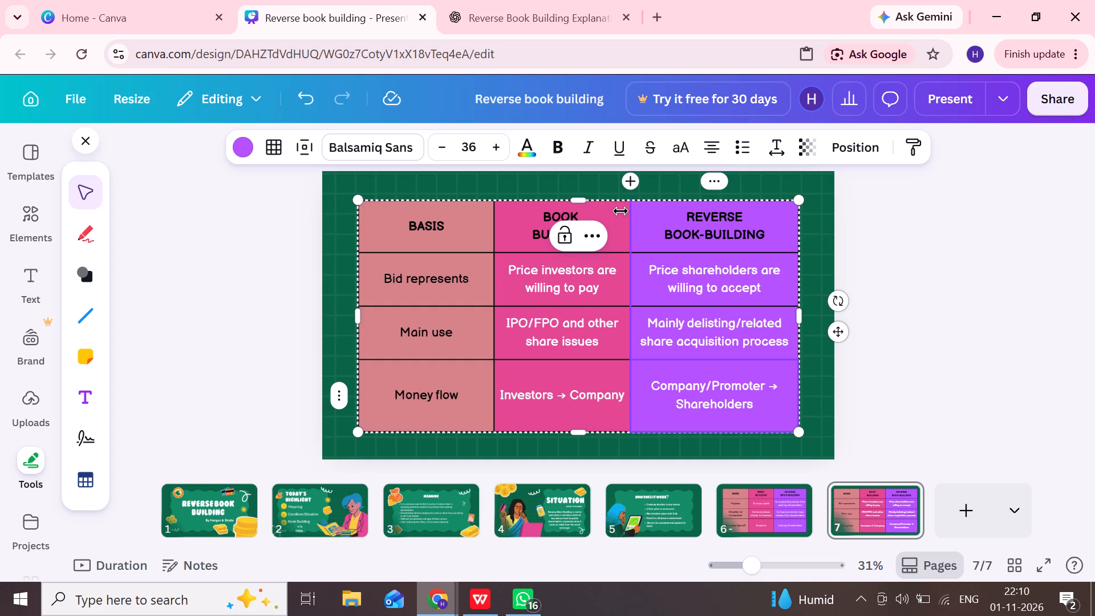
Size the Reverse Book-Building column of slide 7's table to its content.
{"action": "left_click", "coordinate": [688, 225]}
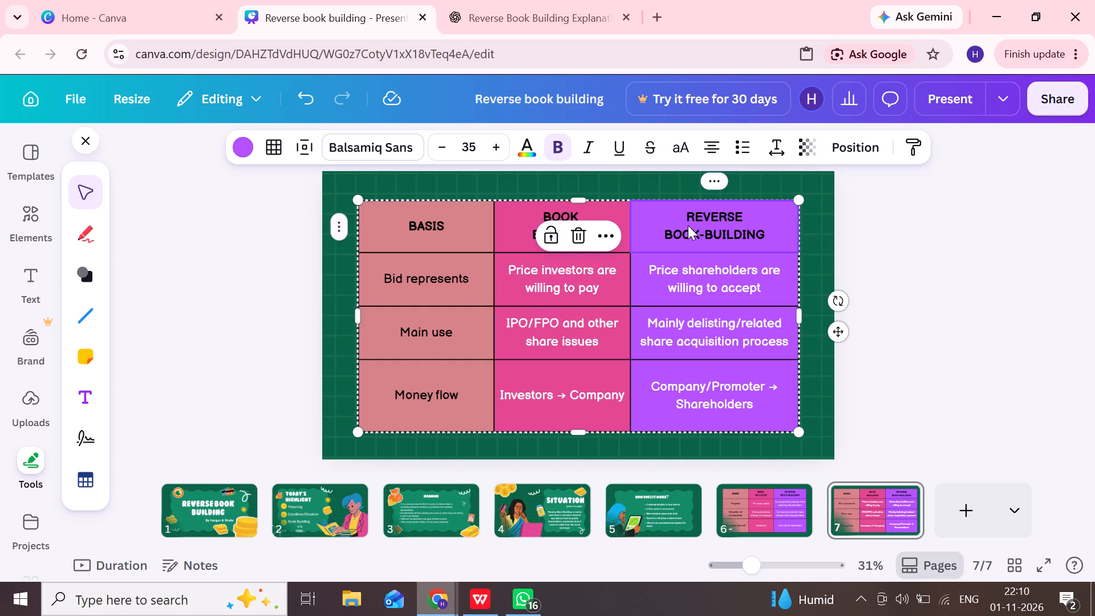
{"action": "left_click", "coordinate": [601, 241]}
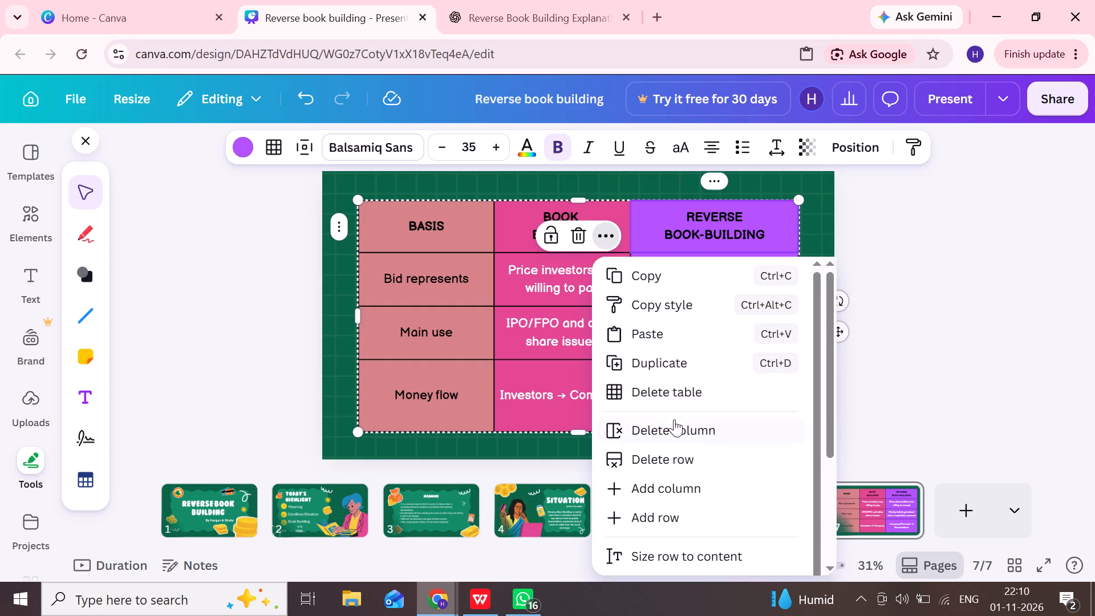
{"action": "scroll", "coordinate": [670, 541], "scroll_direction": "down", "scroll_amount": 1}
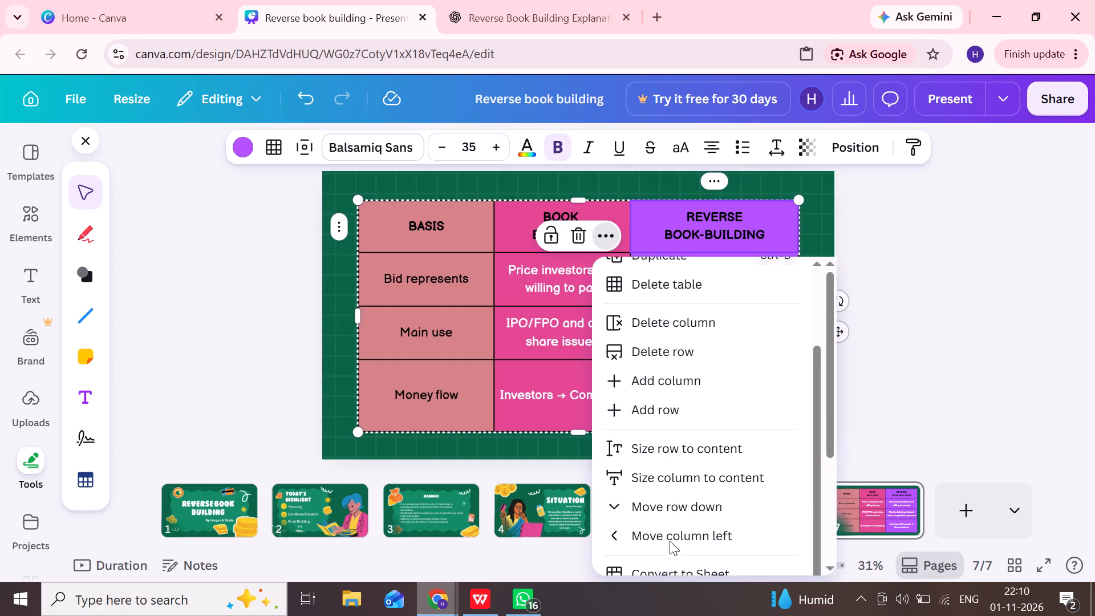
{"action": "scroll", "coordinate": [670, 541], "scroll_direction": "down", "scroll_amount": 1}
{"action": "left_click", "coordinate": [667, 424]}
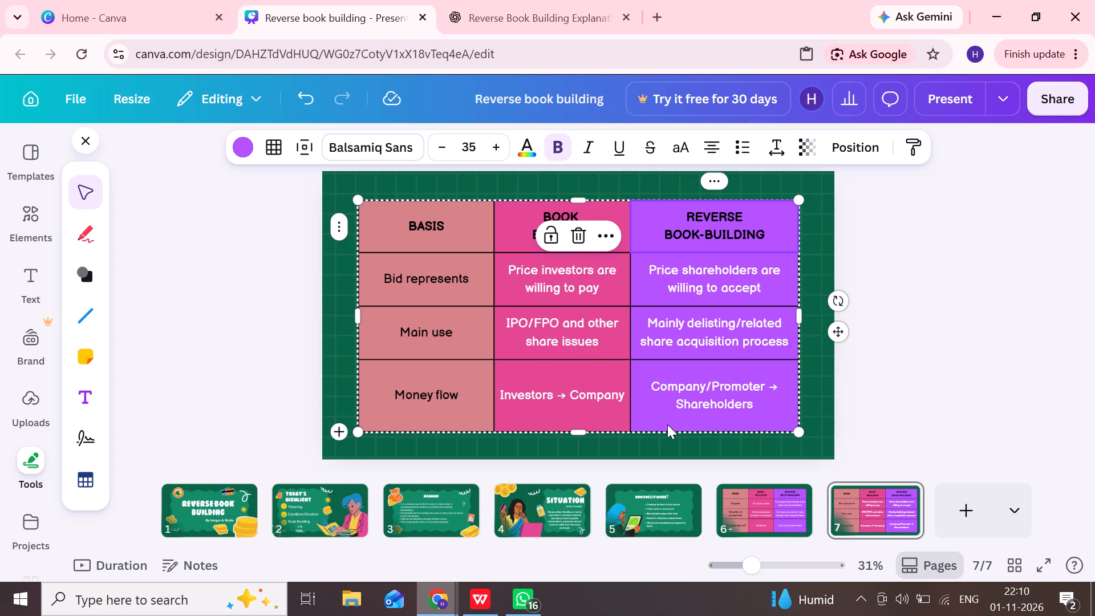
{"action": "left_click", "coordinate": [602, 232]}
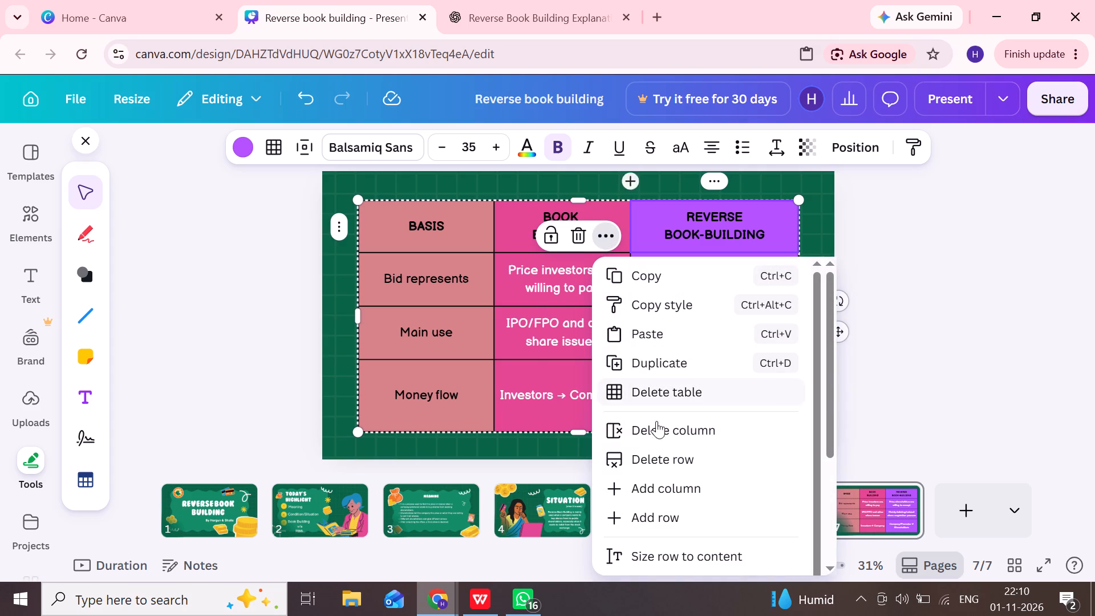
{"action": "scroll", "coordinate": [668, 539], "scroll_direction": "down", "scroll_amount": 1}
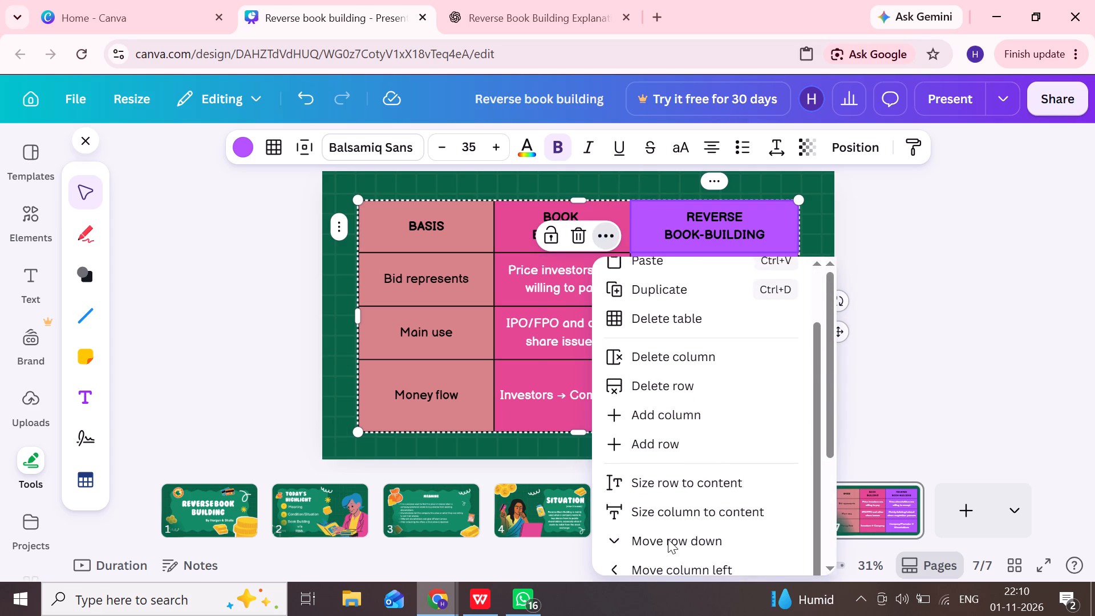
{"action": "scroll", "coordinate": [668, 539], "scroll_direction": "down", "scroll_amount": 1}
{"action": "left_click", "coordinate": [665, 468]}
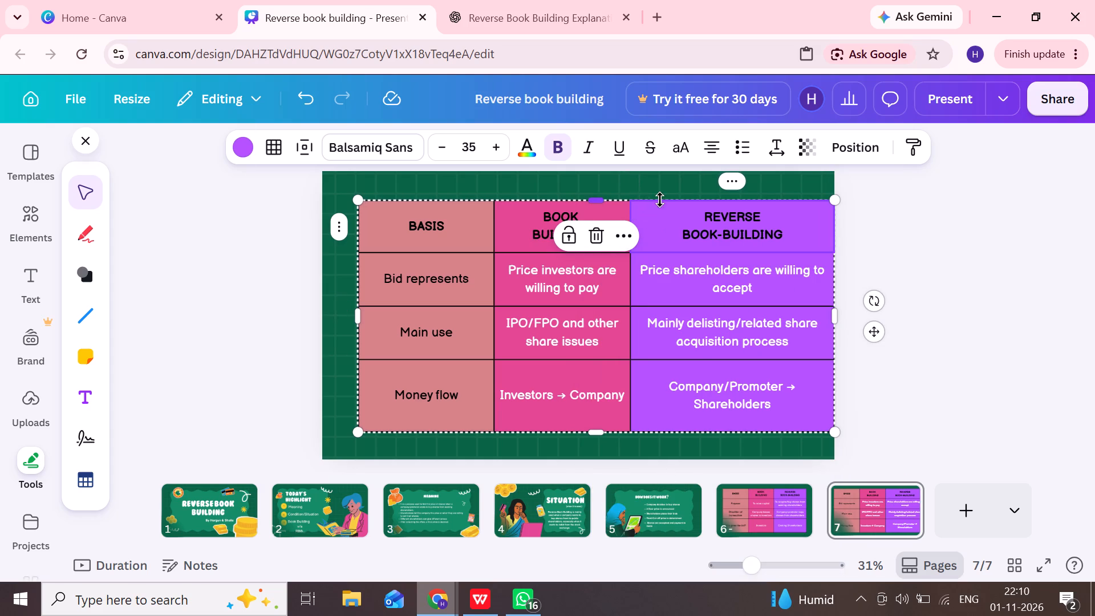
Narrow slide 7's table to about 679 wide by its Reverse Book-Building column and recentre it horizontally on the slide.
{"action": "left_click_drag", "start_coordinate": [836, 323], "coordinate": [825, 322]}
{"action": "left_click_drag", "start_coordinate": [825, 322], "coordinate": [814, 323]}
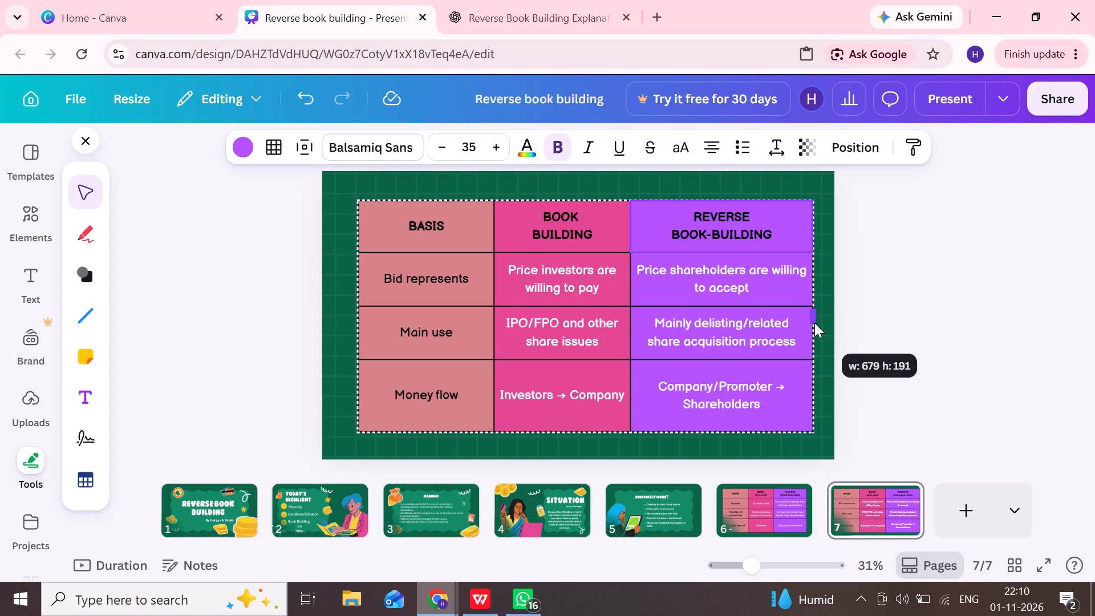
{"action": "left_click_drag", "start_coordinate": [814, 323], "coordinate": [814, 323]}
{"action": "left_click", "coordinate": [910, 305]}
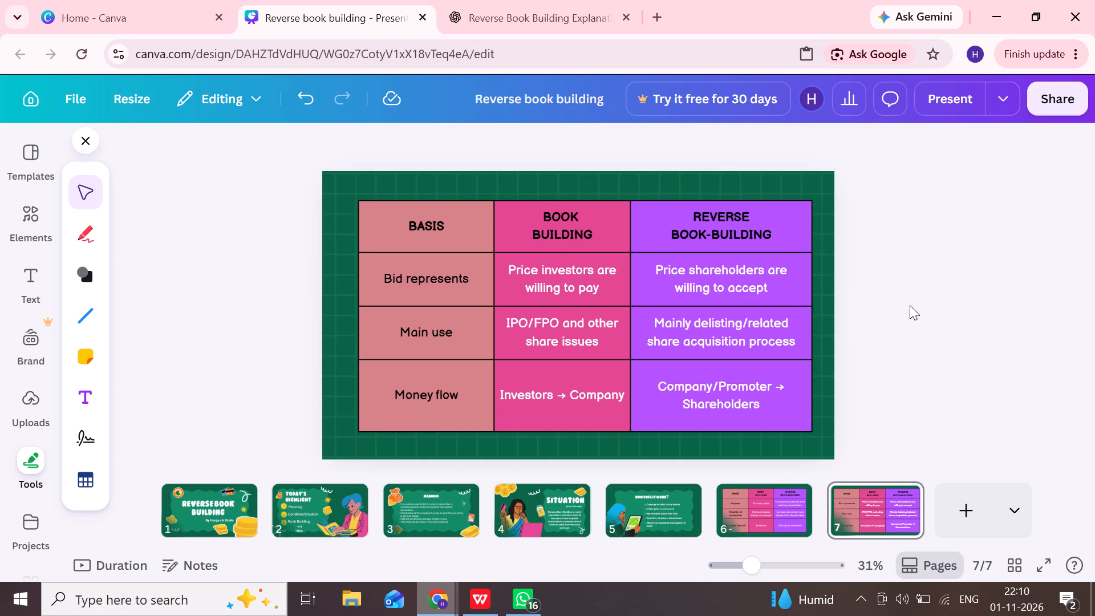
{"action": "left_click_drag", "start_coordinate": [687, 268], "coordinate": [679, 268]}
{"action": "left_click", "coordinate": [934, 256]}
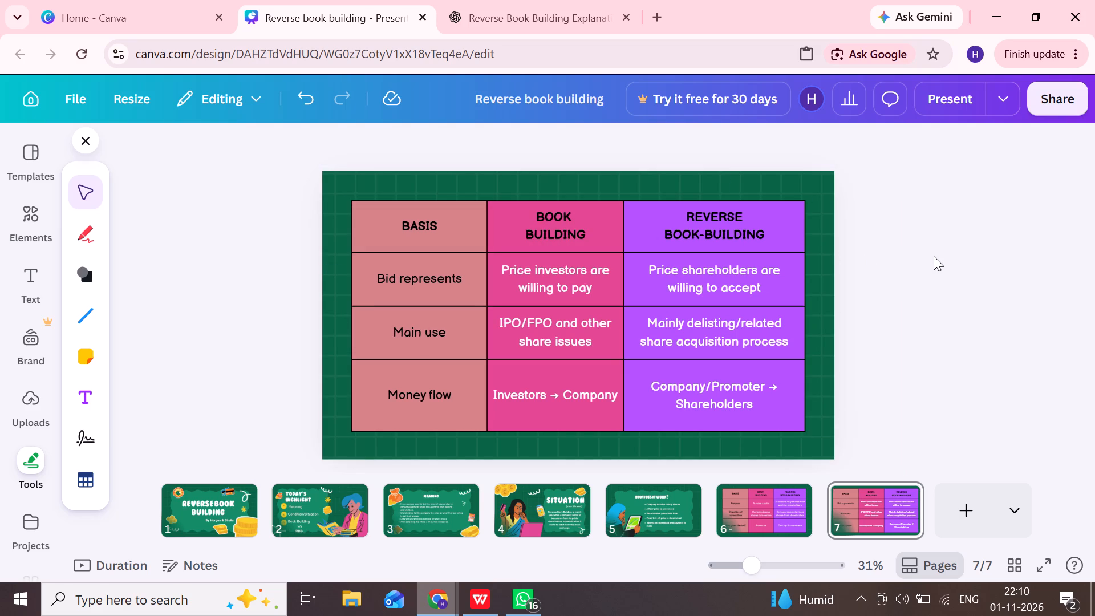
Correct the spelling of the first word to "Direction" in slide 6's Basis cell about the transaction.
{"action": "left_click", "coordinate": [768, 525]}
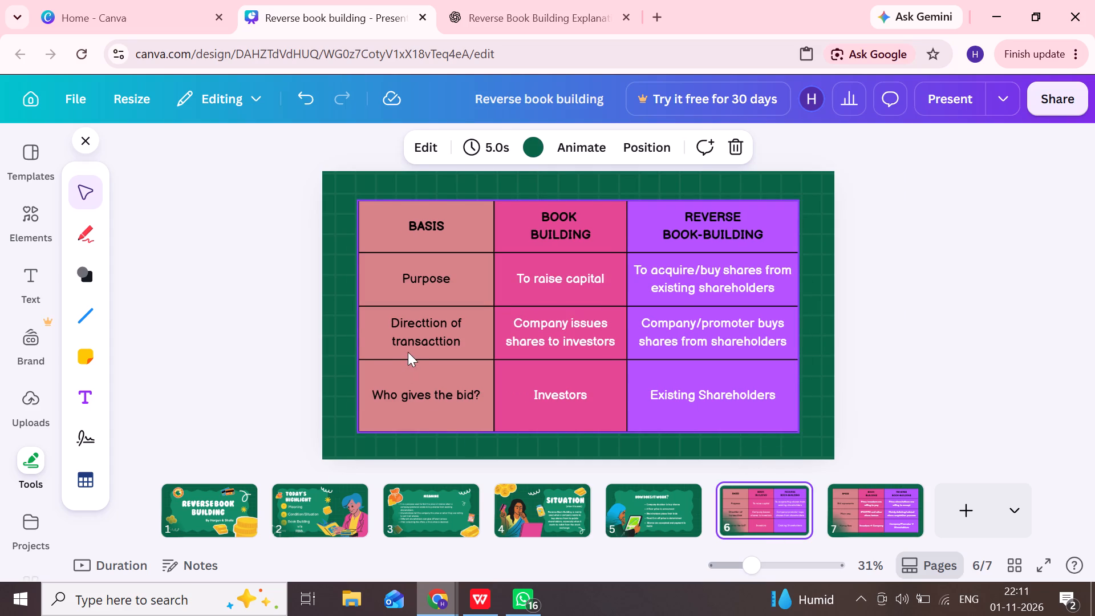
{"action": "left_click", "coordinate": [408, 352]}
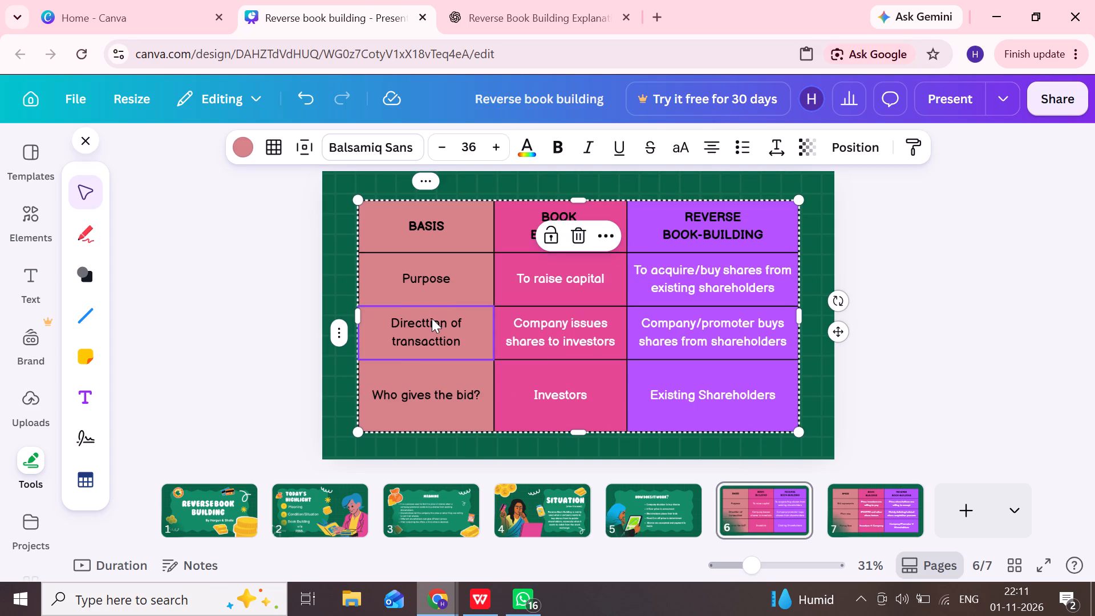
{"action": "left_click", "coordinate": [425, 318]}
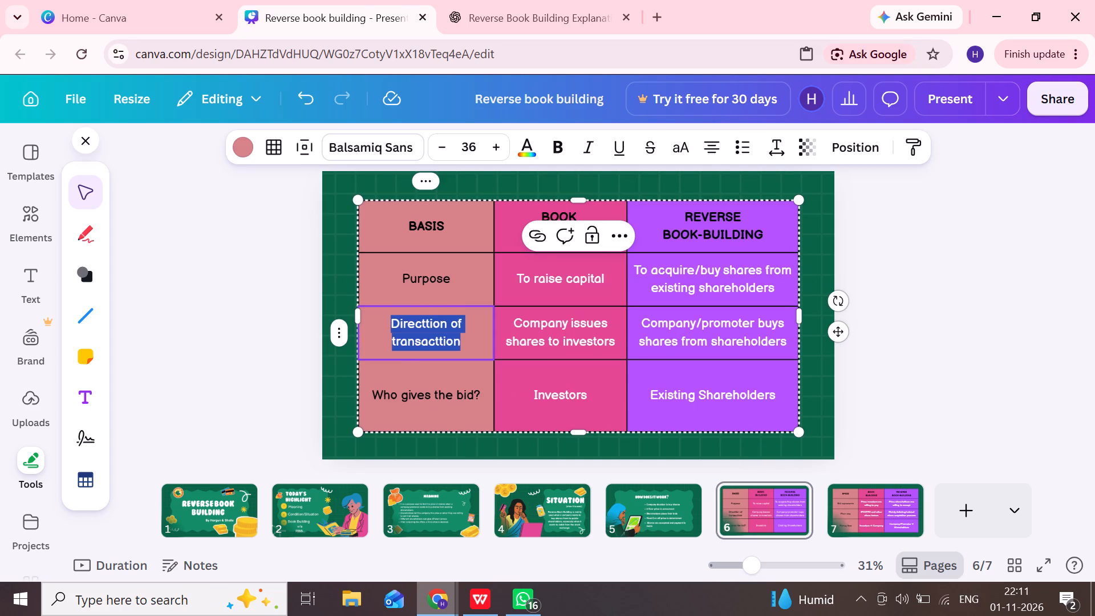
{"action": "left_click", "coordinate": [427, 324]}
{"action": "key", "text": "BackSpace"}
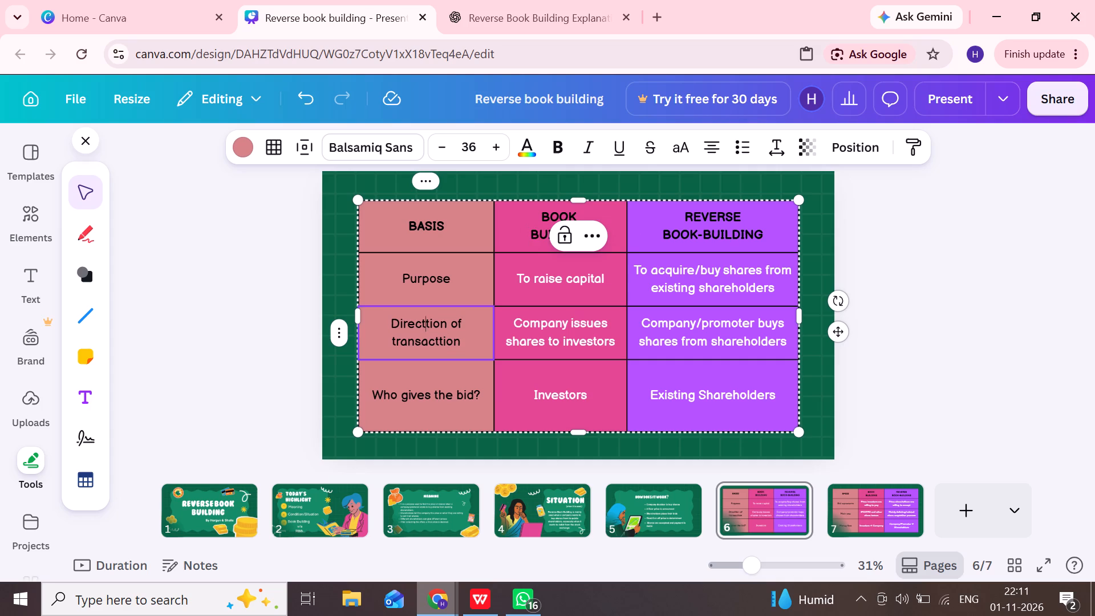
{"action": "left_click", "coordinate": [907, 285]}
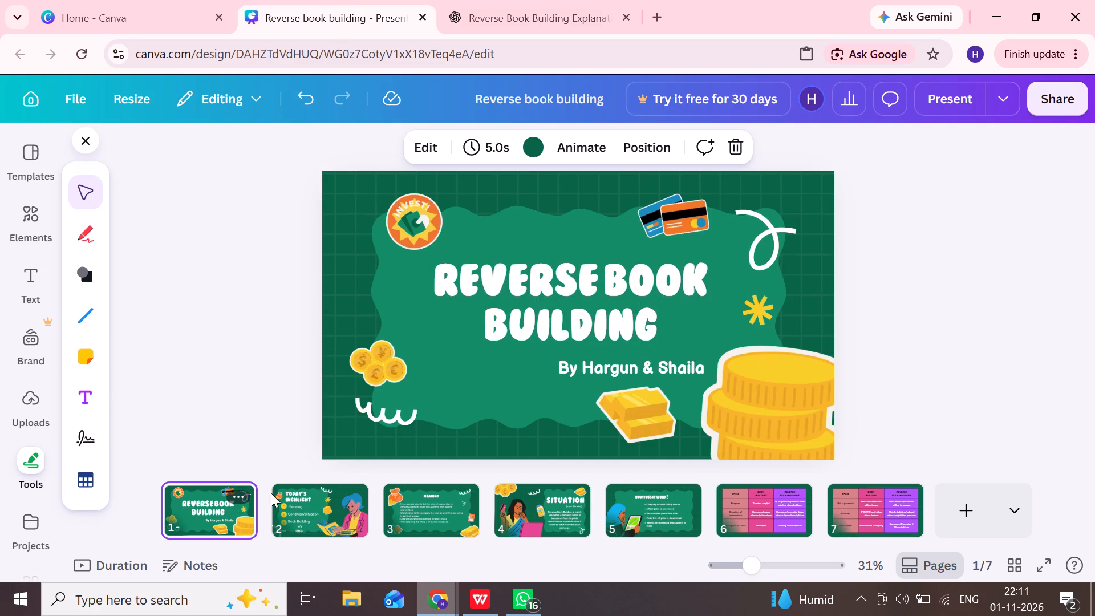
{"action": "left_click", "coordinate": [339, 523]}
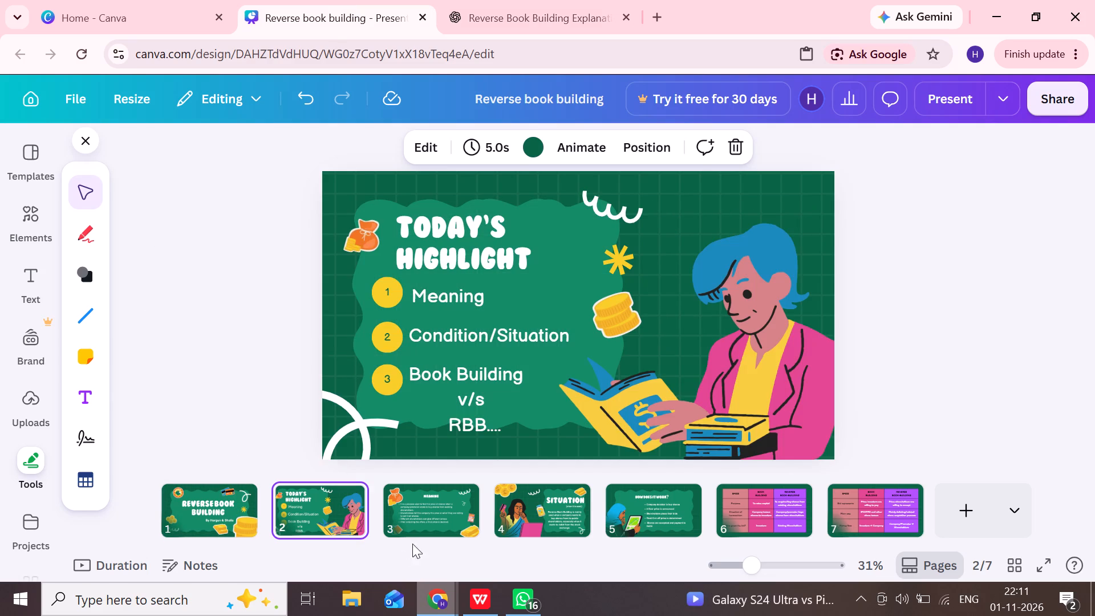
{"action": "left_click", "coordinate": [446, 521]}
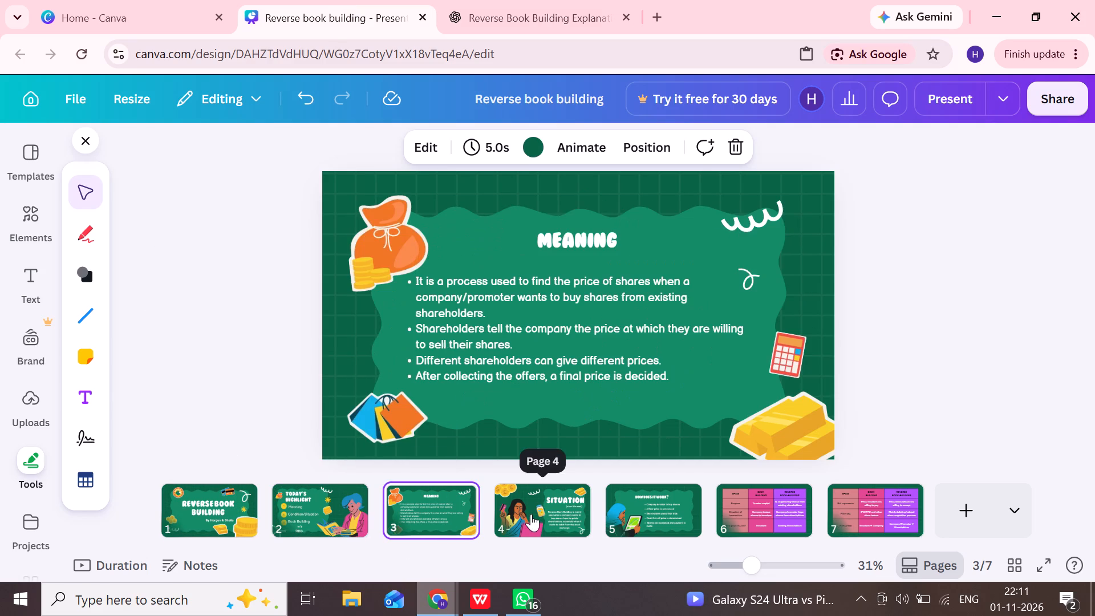
{"action": "left_click", "coordinate": [531, 514]}
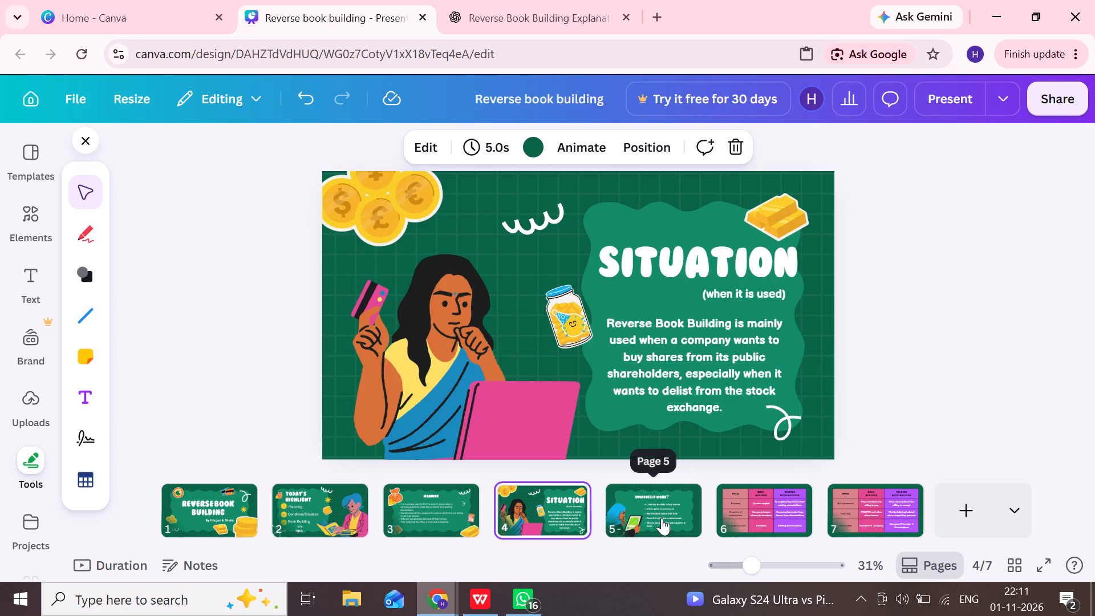
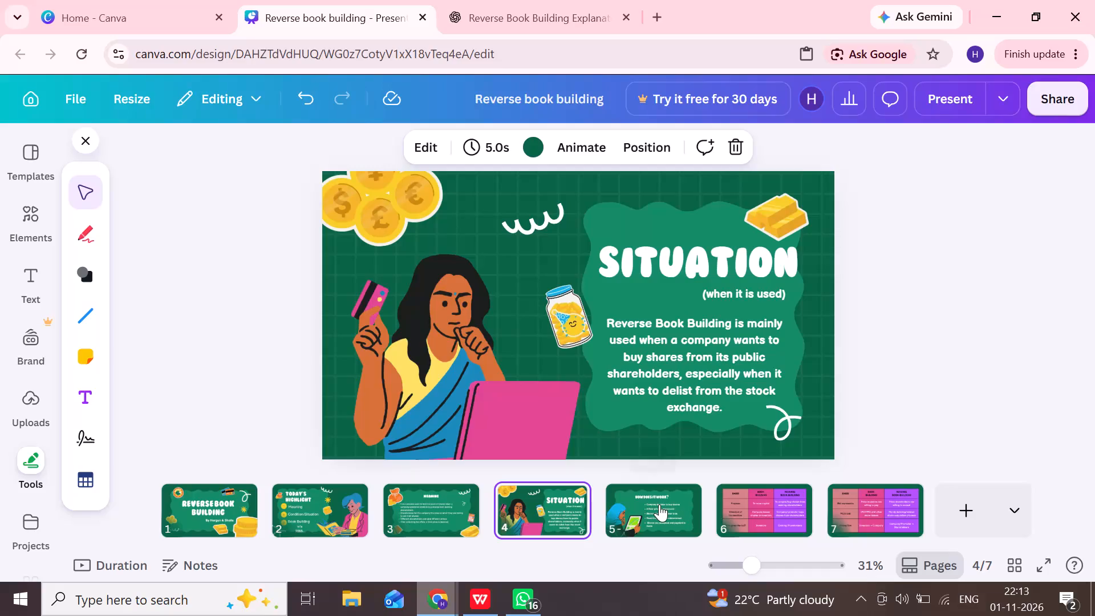
Review the How Does It Work slide and the two comparison tables on slides 6 and 7.
{"action": "left_click", "coordinate": [659, 504]}
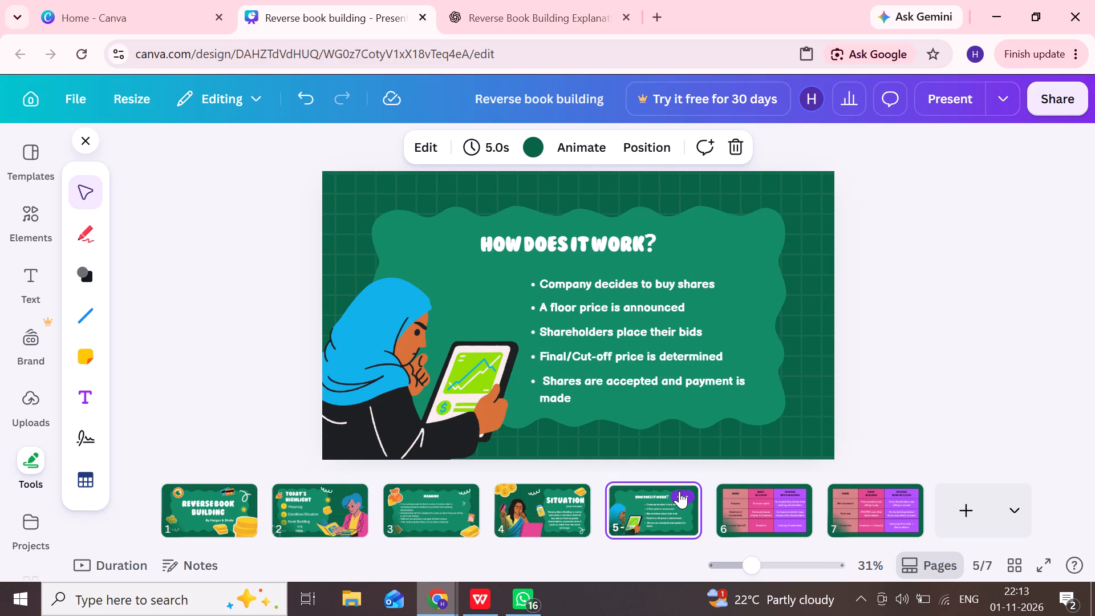
{"action": "left_click", "coordinate": [770, 506]}
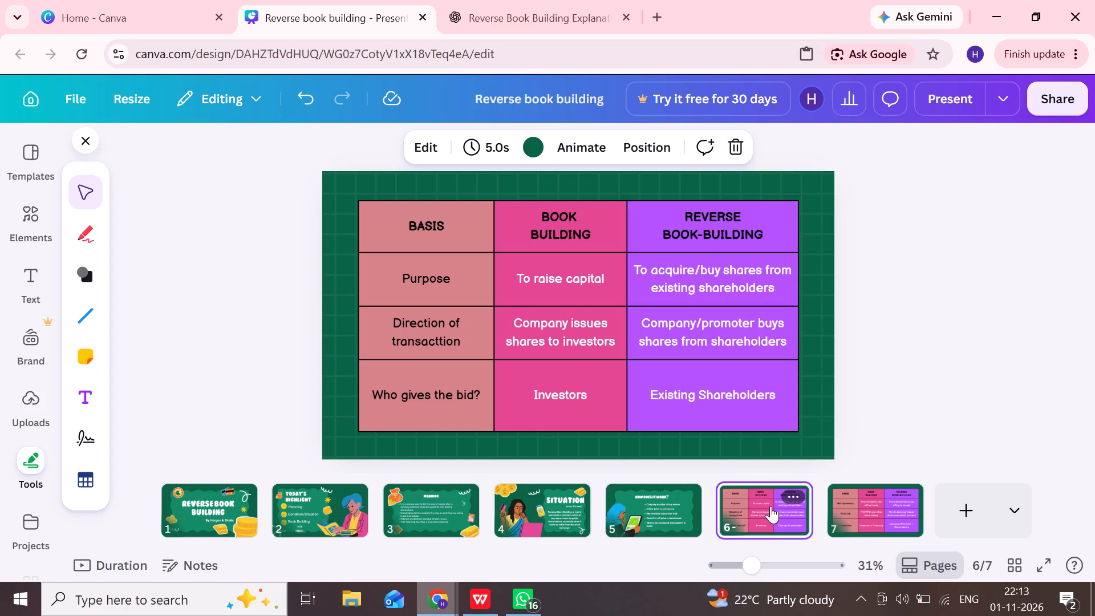
{"action": "left_click", "coordinate": [878, 514]}
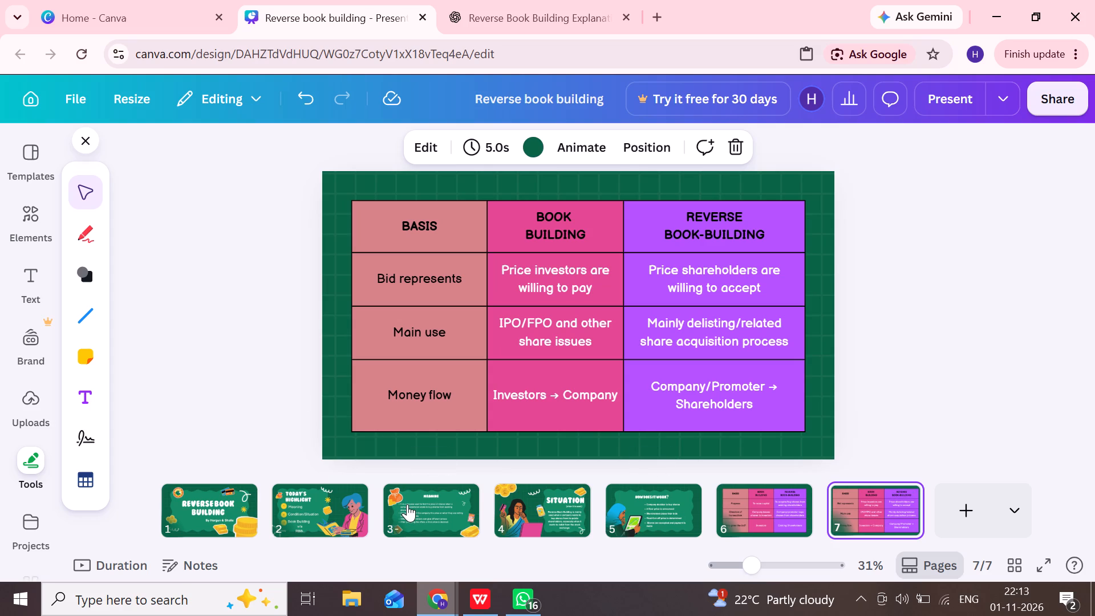
Add a slide 8 at the end and apply the finance template's Thank You page to it.
{"action": "left_click", "coordinate": [31, 157]}
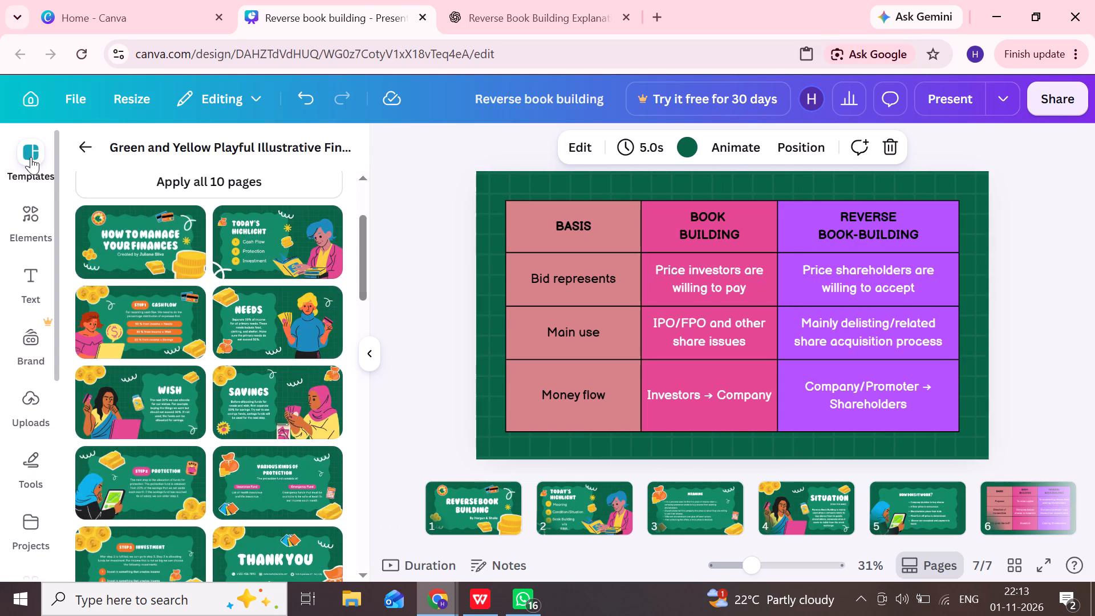
{"action": "scroll", "coordinate": [177, 418], "scroll_direction": "down", "scroll_amount": 2}
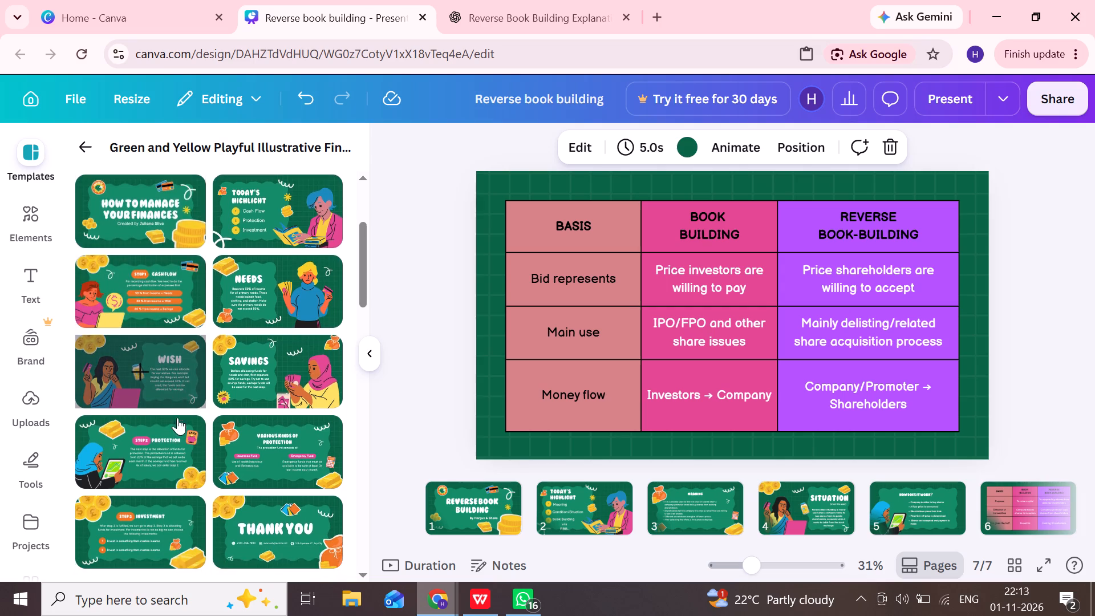
{"action": "scroll", "coordinate": [177, 418], "scroll_direction": "down", "scroll_amount": 3}
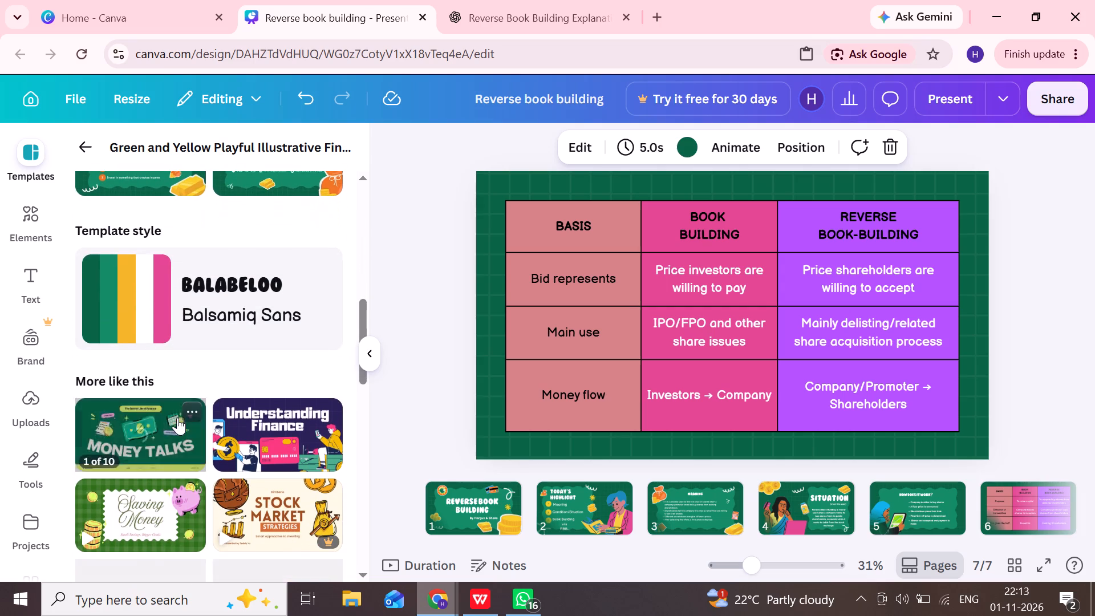
{"action": "scroll", "coordinate": [177, 418], "scroll_direction": "down", "scroll_amount": 4}
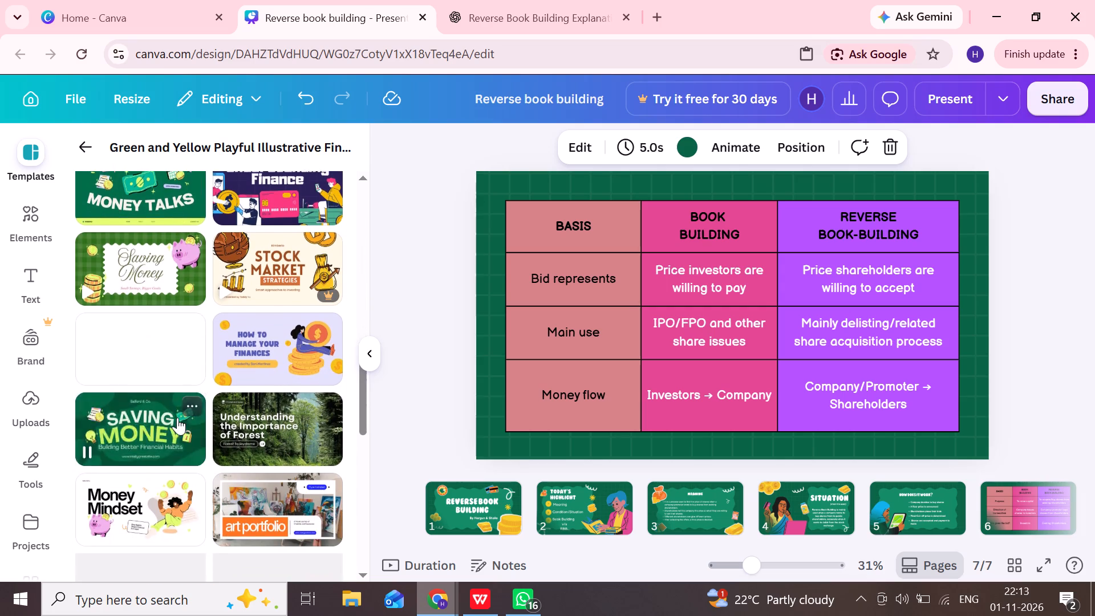
{"action": "scroll", "coordinate": [177, 418], "scroll_direction": "up", "scroll_amount": 5}
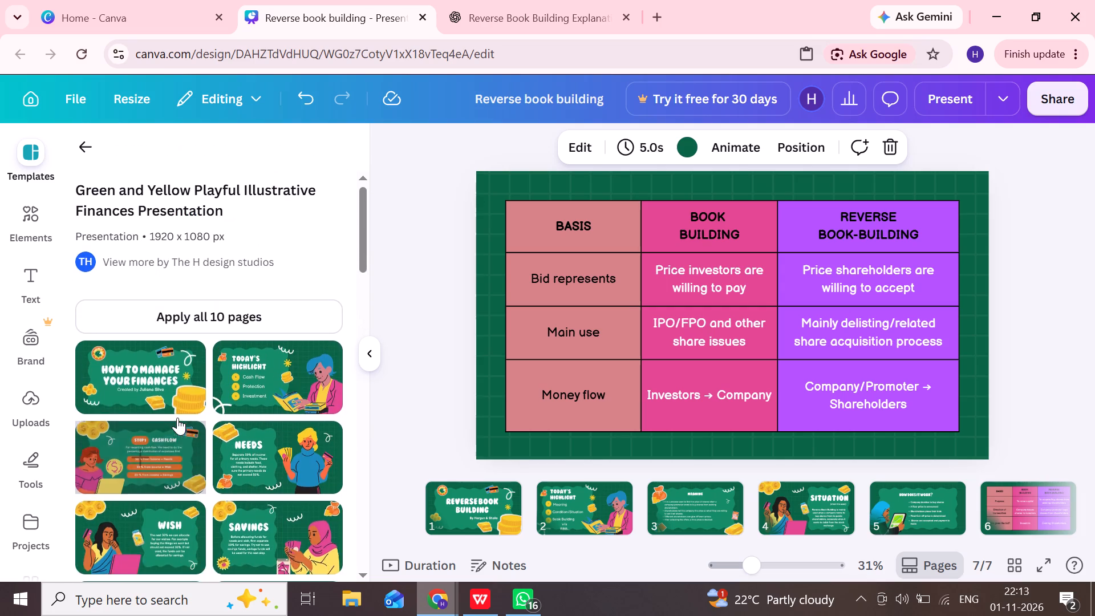
{"action": "scroll", "coordinate": [177, 418], "scroll_direction": "down", "scroll_amount": 4}
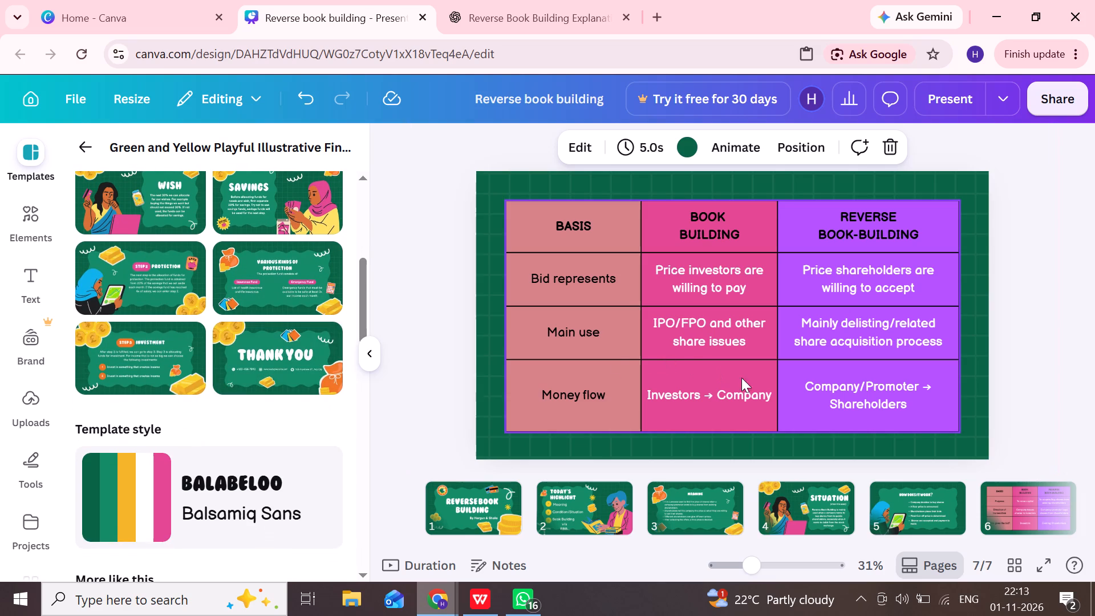
{"action": "scroll", "coordinate": [825, 506], "scroll_direction": "left", "scroll_amount": 3}
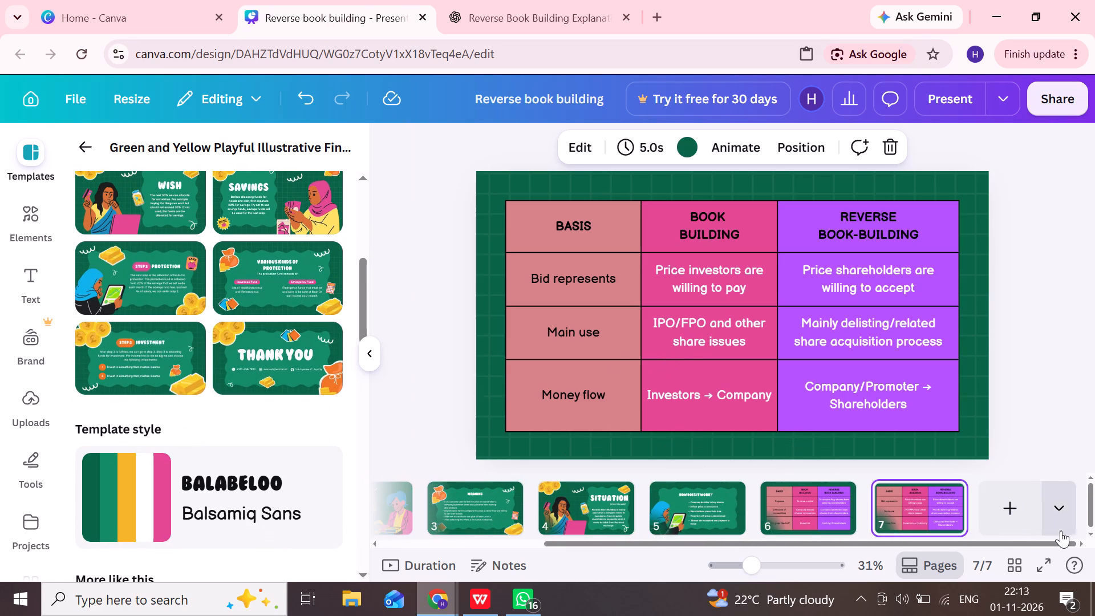
{"action": "left_click", "coordinate": [1007, 509]}
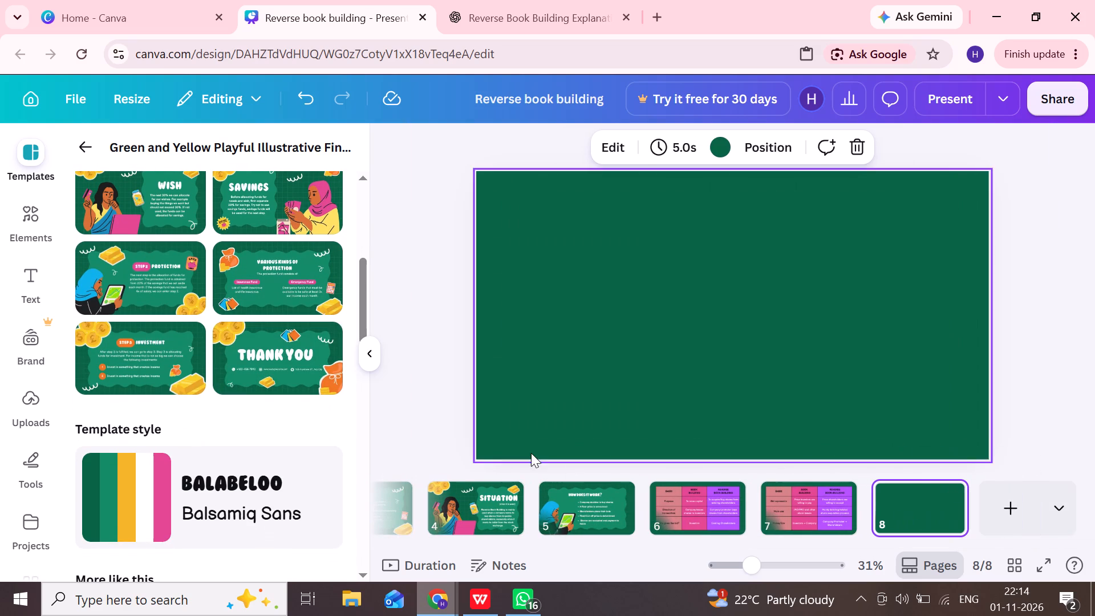
{"action": "left_click", "coordinate": [289, 379]}
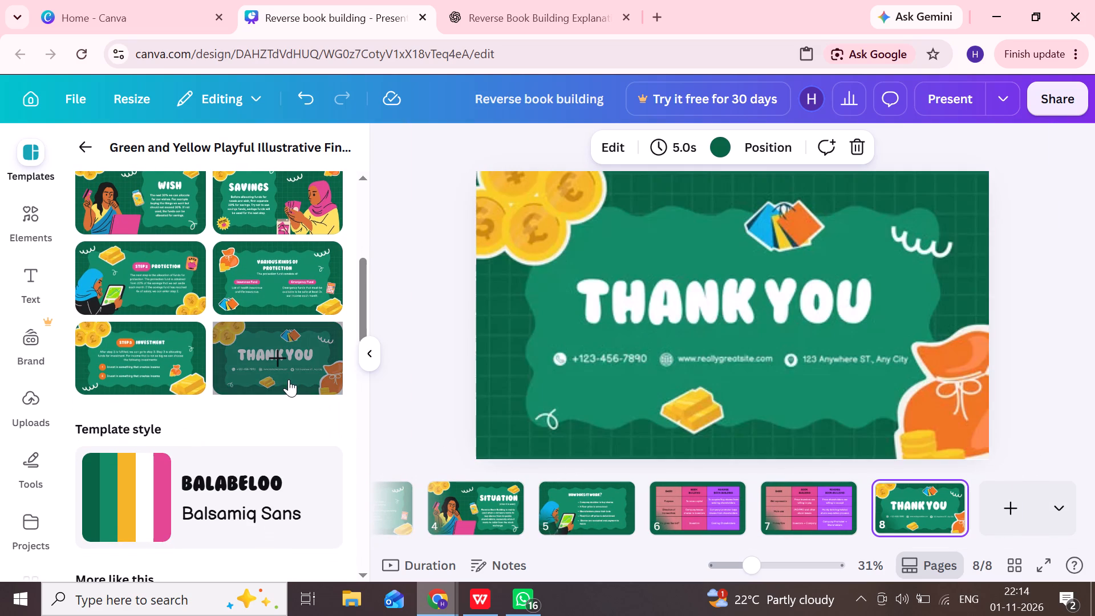
Delete the placeholder phone number, website and address, along with their icons, from the Thank You slide.
{"action": "left_click", "coordinate": [627, 366]}
{"action": "left_click_drag", "start_coordinate": [643, 308], "coordinate": [557, 362]}
{"action": "left_click", "coordinate": [557, 362]}
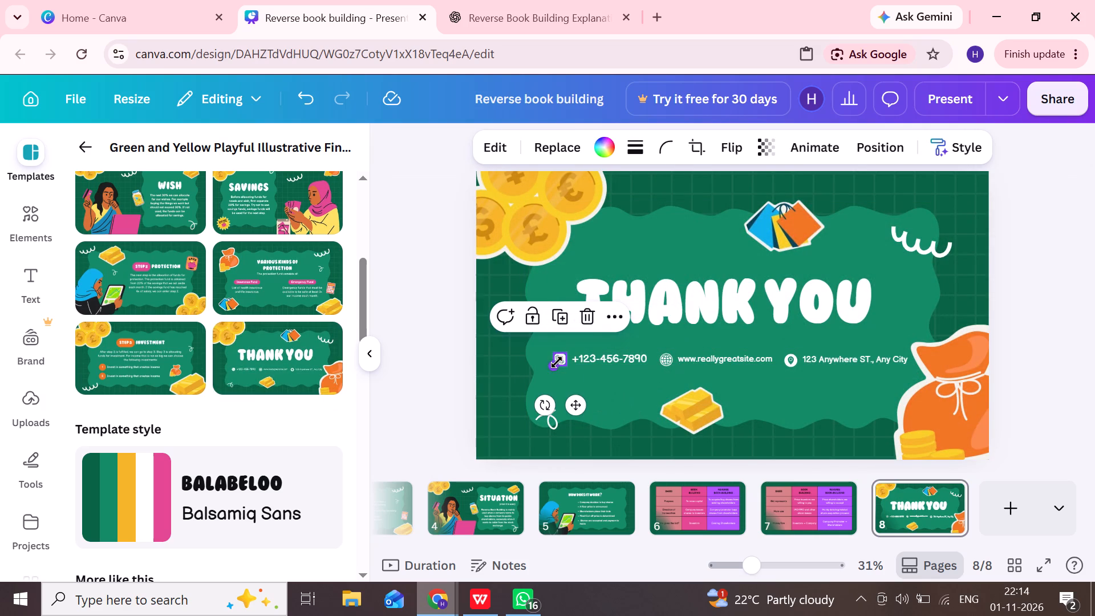
{"action": "left_click", "coordinate": [587, 317]}
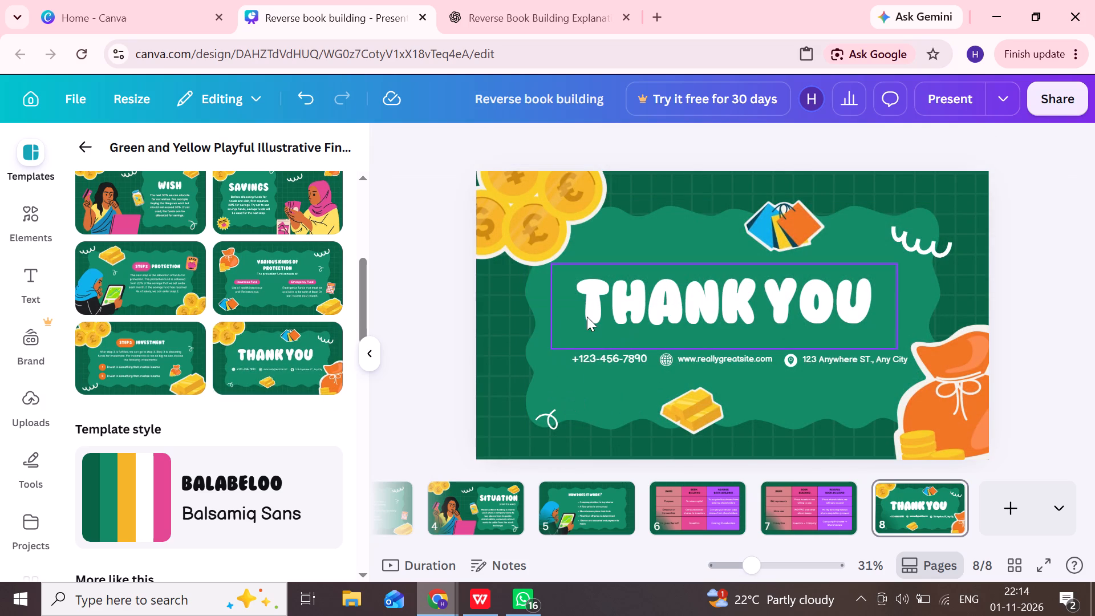
{"action": "left_click", "coordinate": [606, 358]}
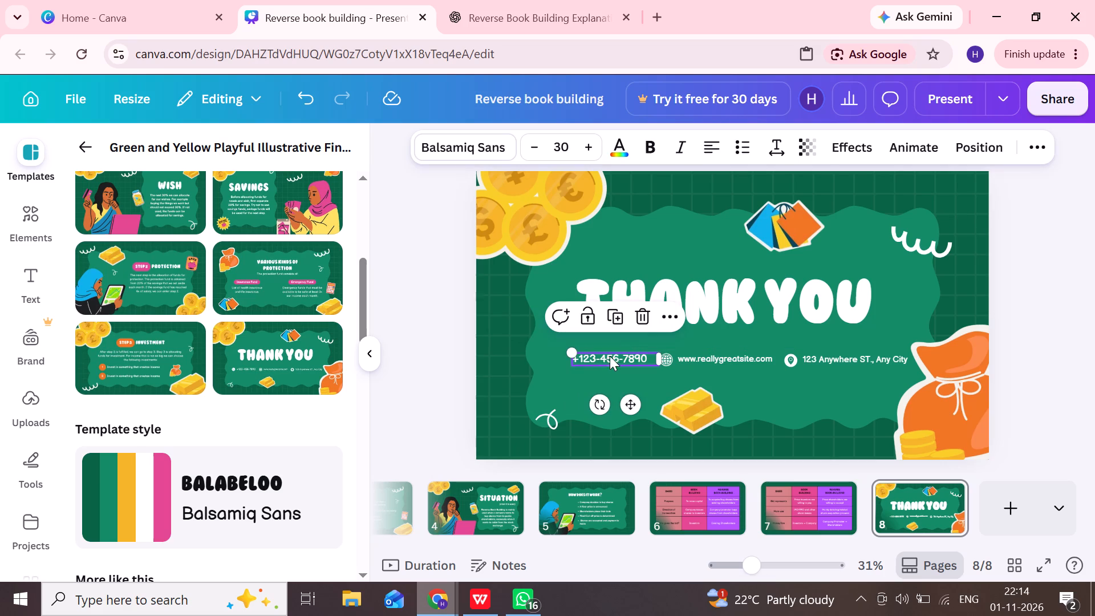
{"action": "left_click", "coordinate": [650, 311]}
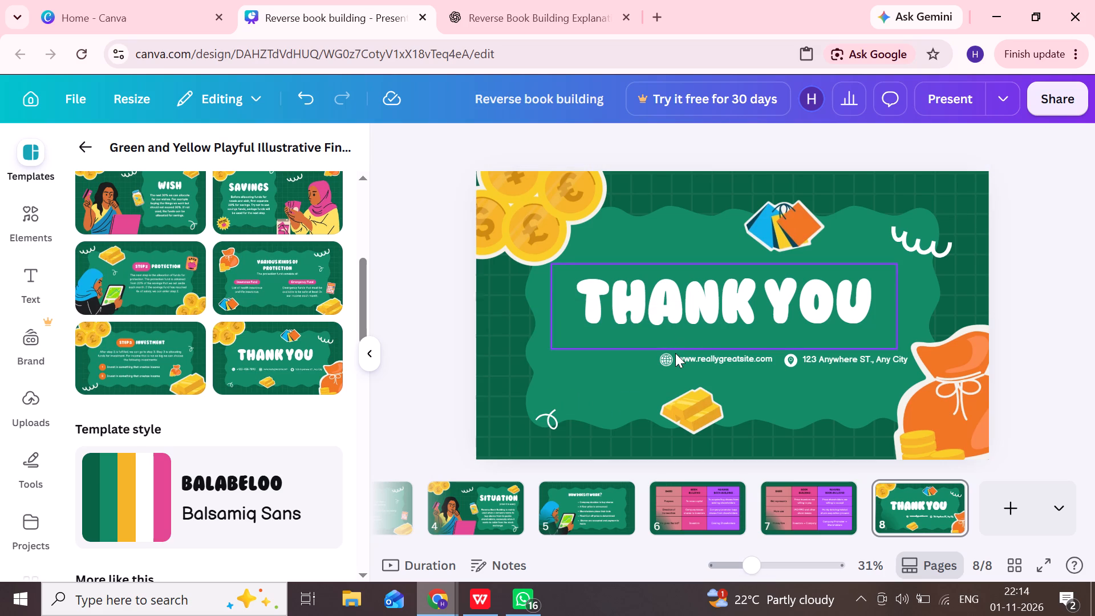
{"action": "left_click", "coordinate": [675, 353]}
{"action": "left_click", "coordinate": [664, 356]}
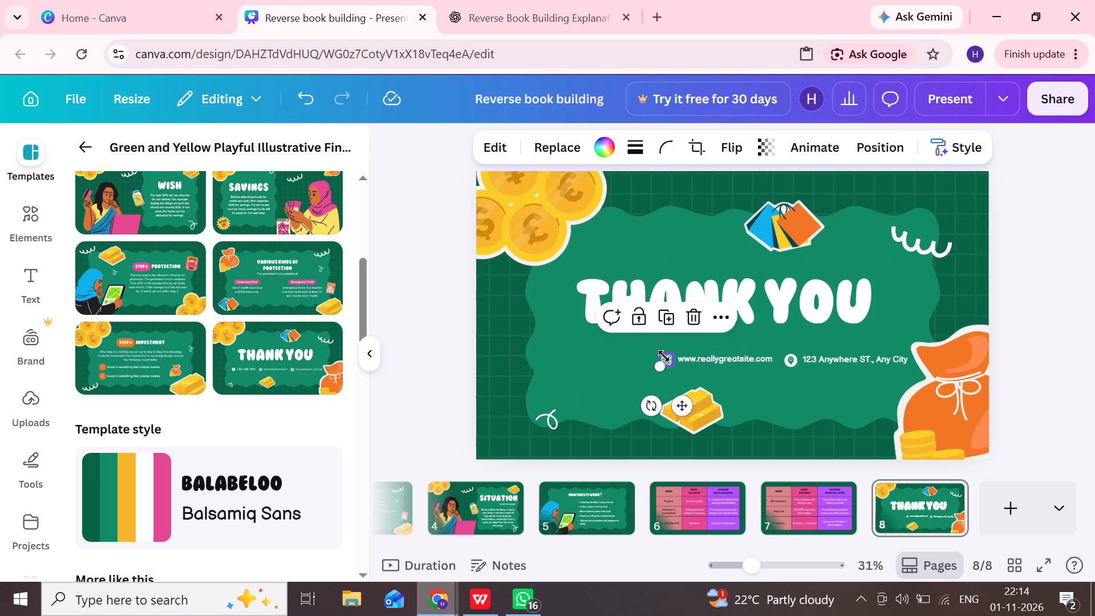
{"action": "left_click", "coordinate": [694, 317]}
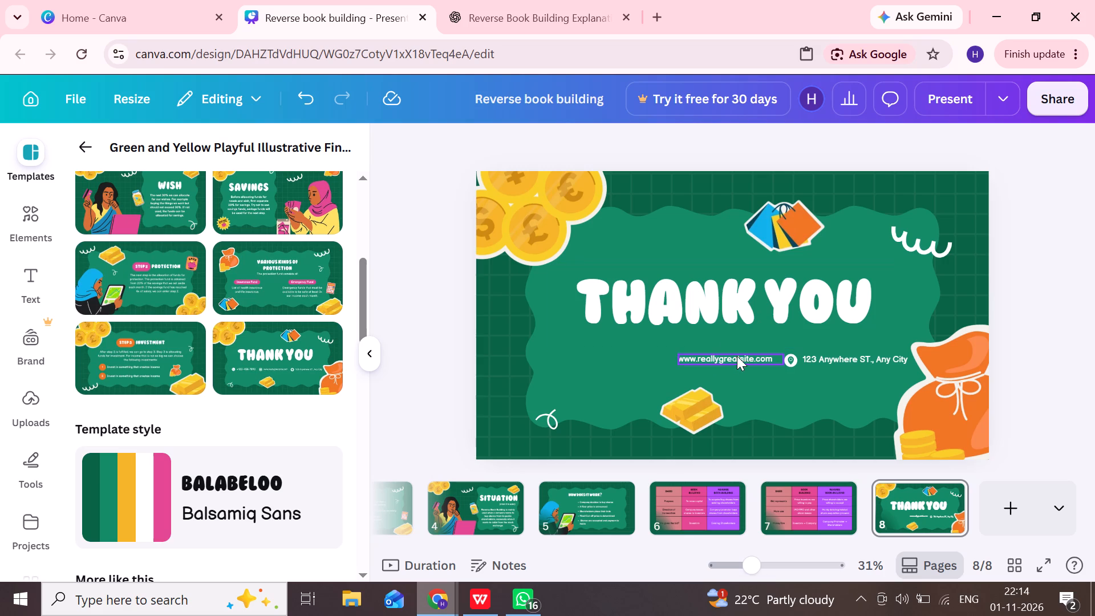
{"action": "left_click", "coordinate": [736, 358]}
{"action": "left_click", "coordinate": [754, 318]}
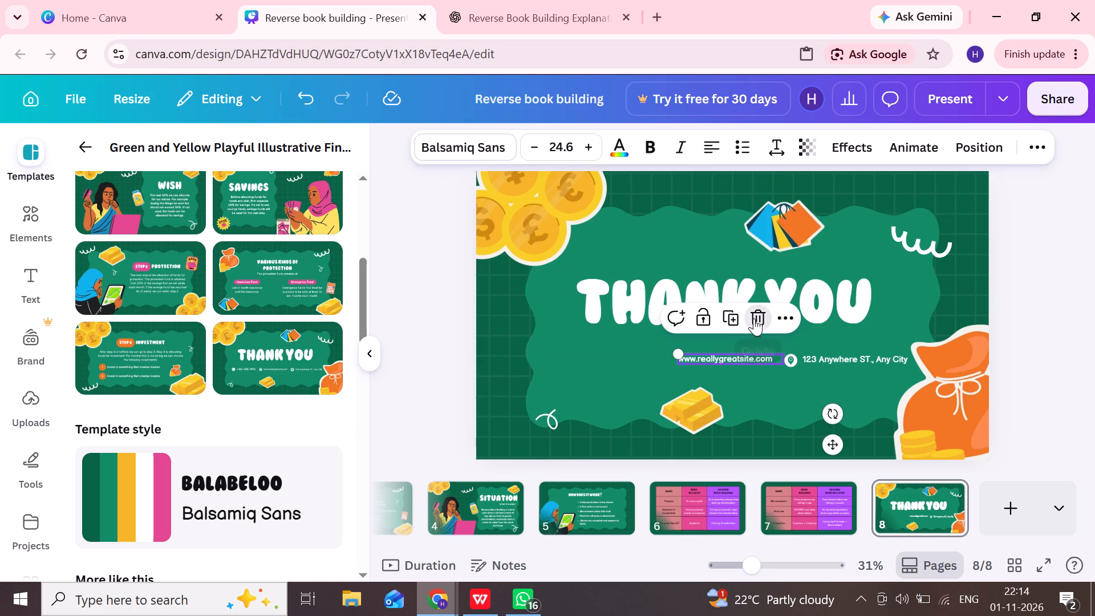
{"action": "left_click", "coordinate": [812, 356]}
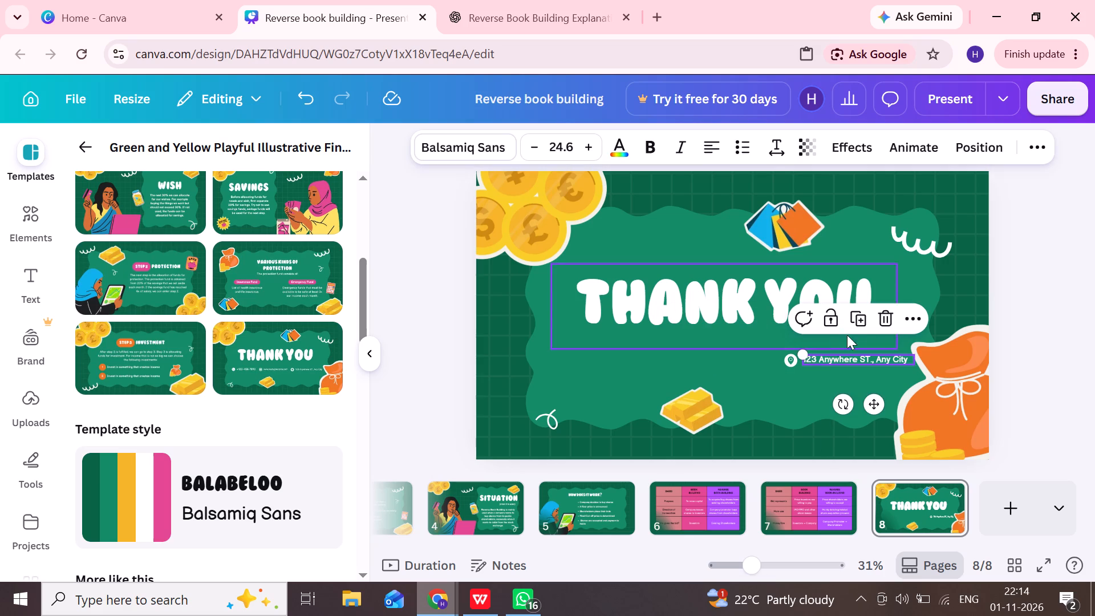
{"action": "left_click", "coordinate": [888, 318]}
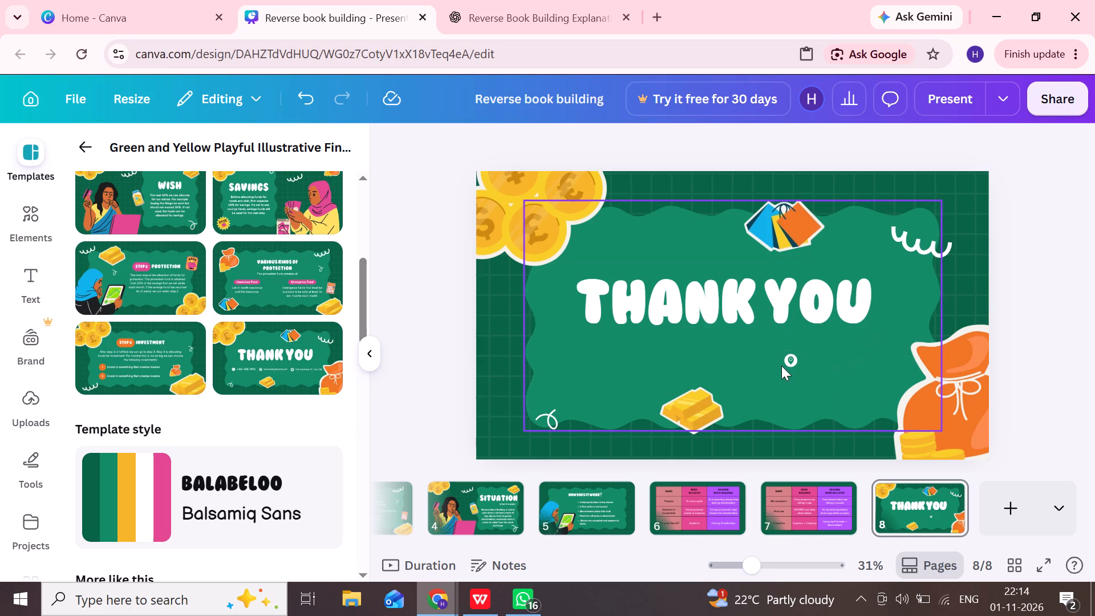
{"action": "left_click", "coordinate": [787, 360]}
{"action": "left_click", "coordinate": [816, 316]}
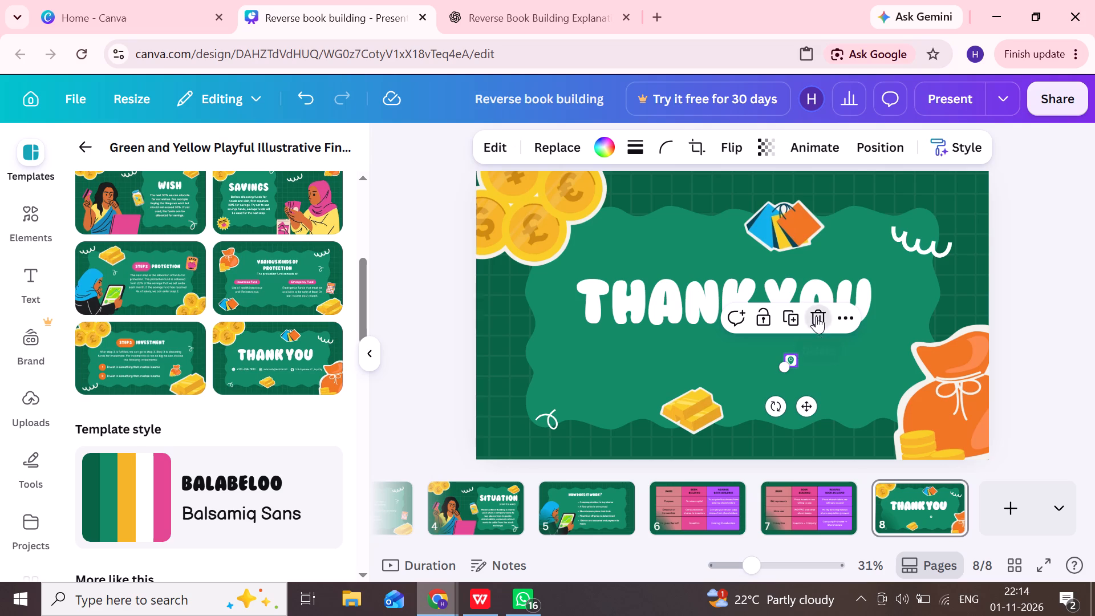
Move the THANK YOU heading slightly lower, nearer the vertical middle of slide 8.
{"action": "left_click_drag", "start_coordinate": [756, 305], "coordinate": [757, 311]}
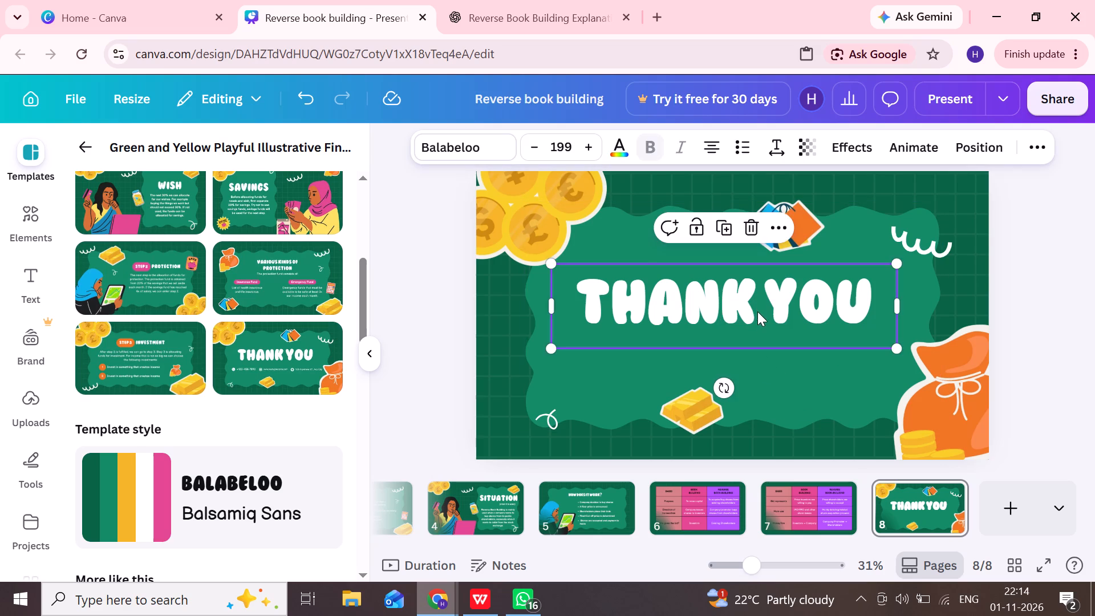
{"action": "left_click_drag", "start_coordinate": [757, 311], "coordinate": [764, 329]}
{"action": "left_click", "coordinate": [1042, 239]}
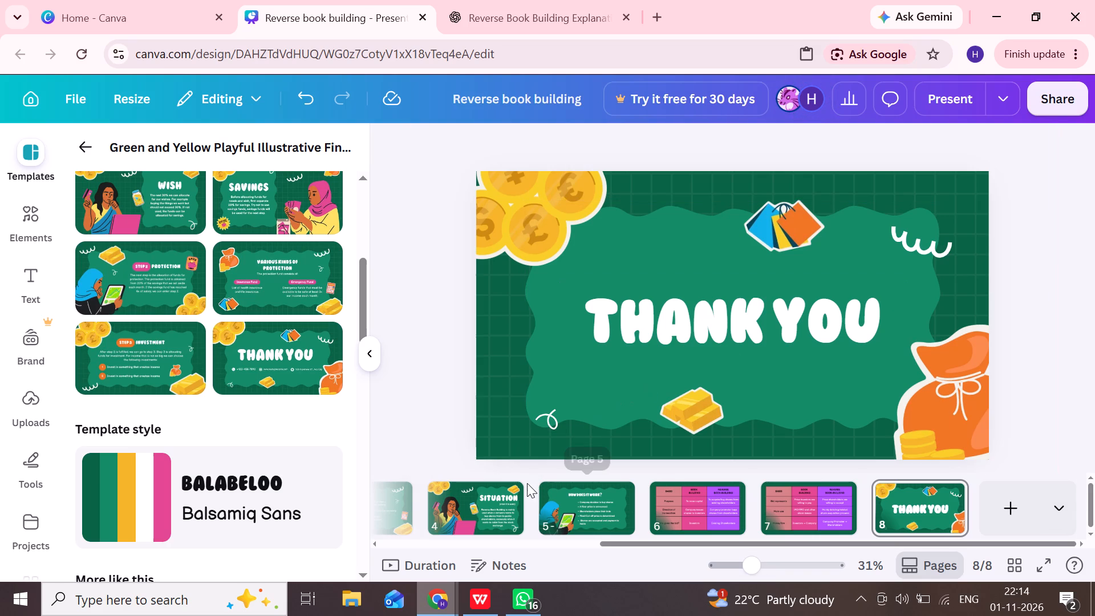
Delete the coin cluster, small loop doodle, money bag and gold bars from the Thank You slide.
{"action": "left_click", "coordinate": [547, 427]}
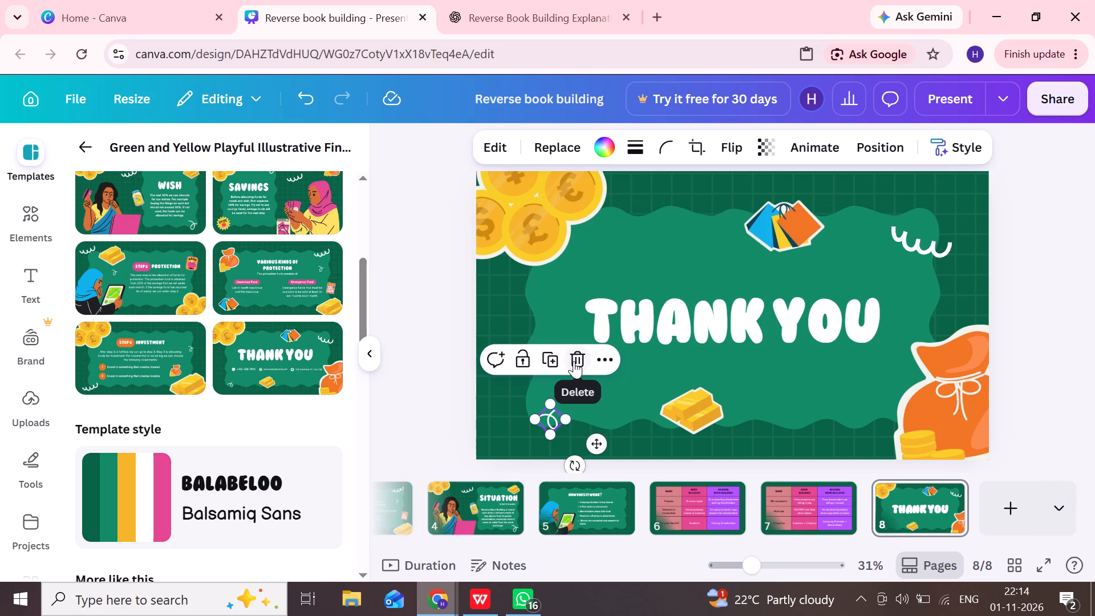
{"action": "left_click_drag", "start_coordinate": [533, 226], "coordinate": [624, 321]}
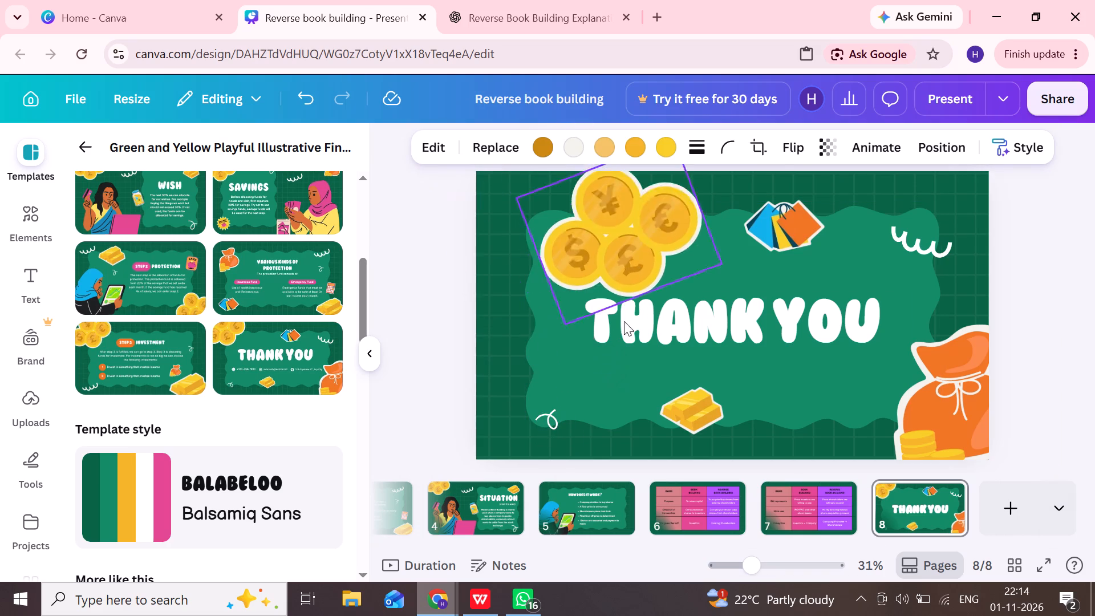
{"action": "left_click_drag", "start_coordinate": [624, 321], "coordinate": [544, 433]}
{"action": "left_click", "coordinate": [544, 433]}
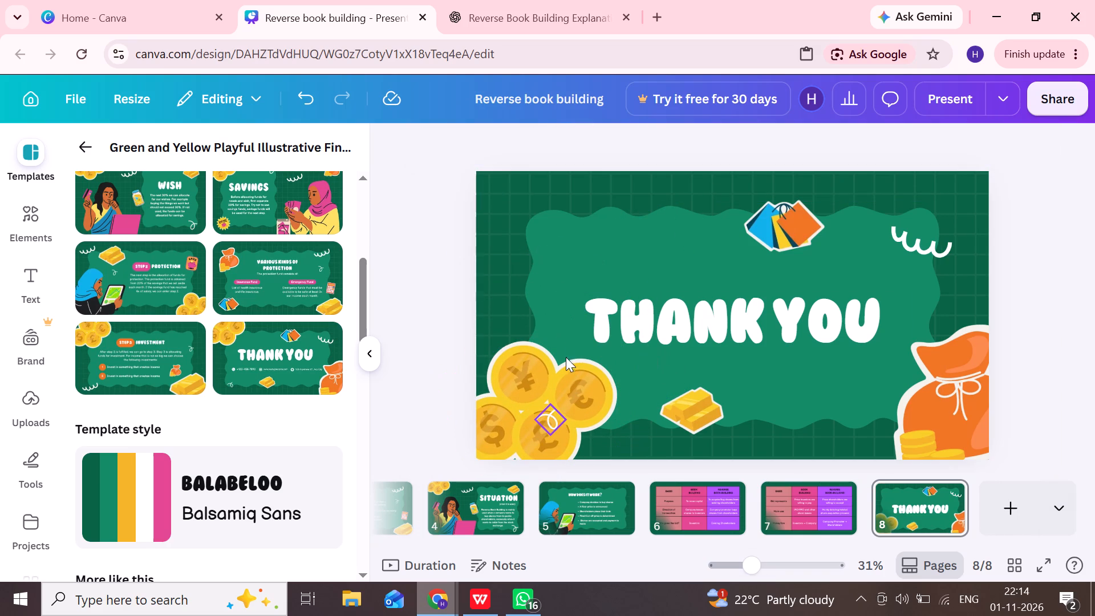
{"action": "left_click", "coordinate": [548, 369]}
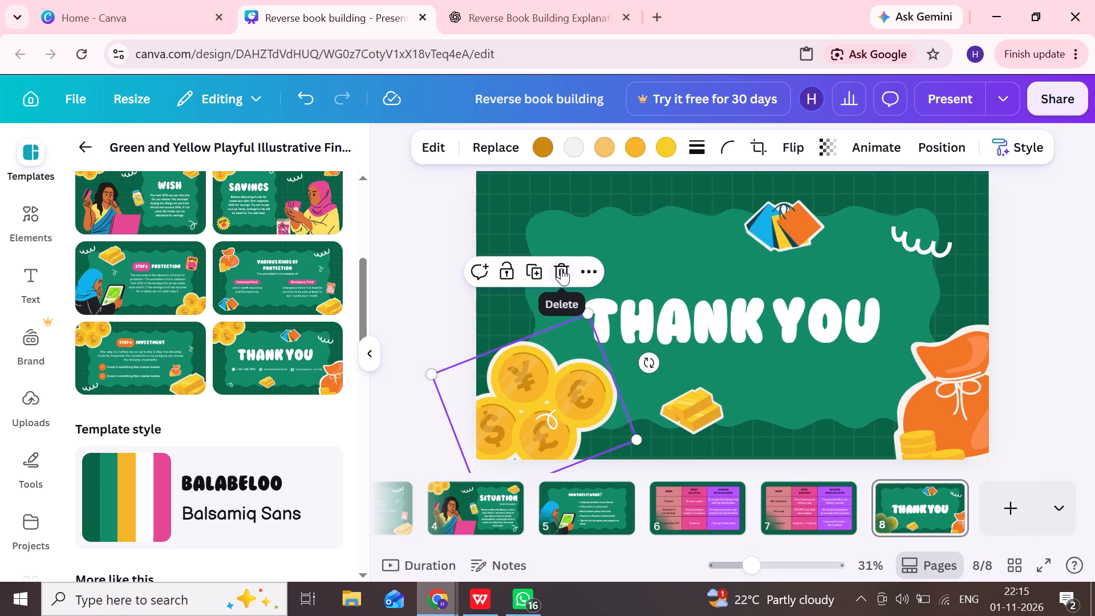
{"action": "left_click", "coordinate": [561, 268]}
{"action": "left_click", "coordinate": [545, 415]}
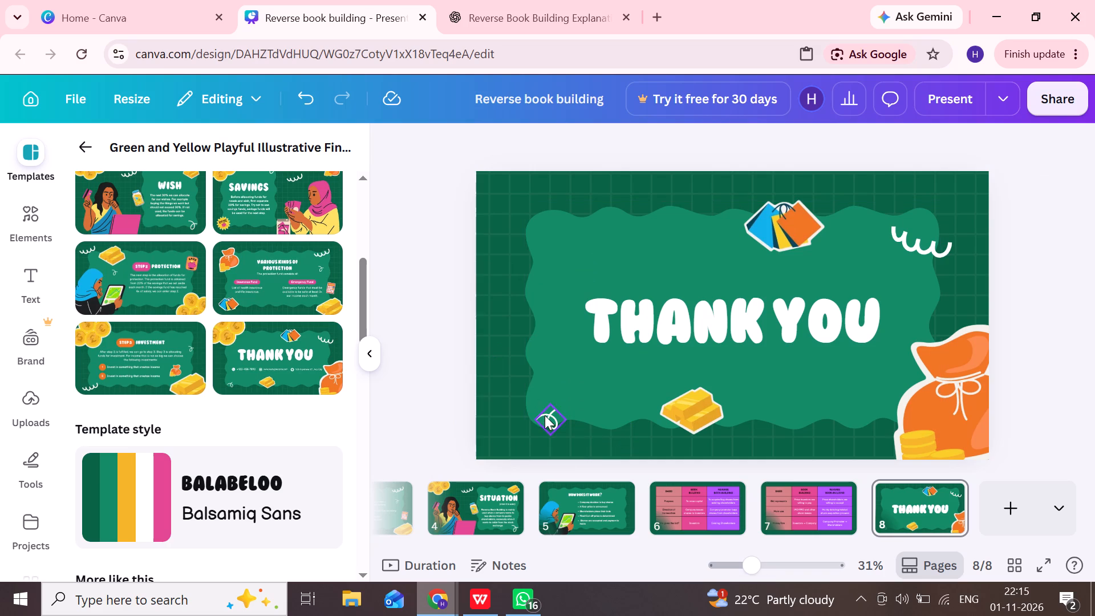
{"action": "left_click", "coordinate": [573, 351]}
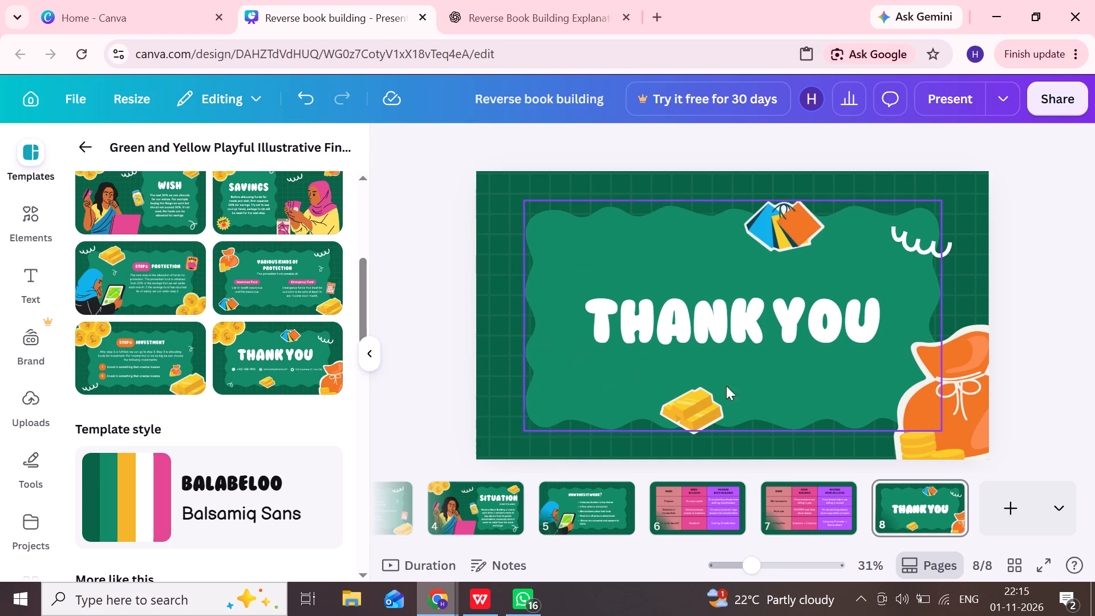
{"action": "left_click", "coordinate": [950, 433]}
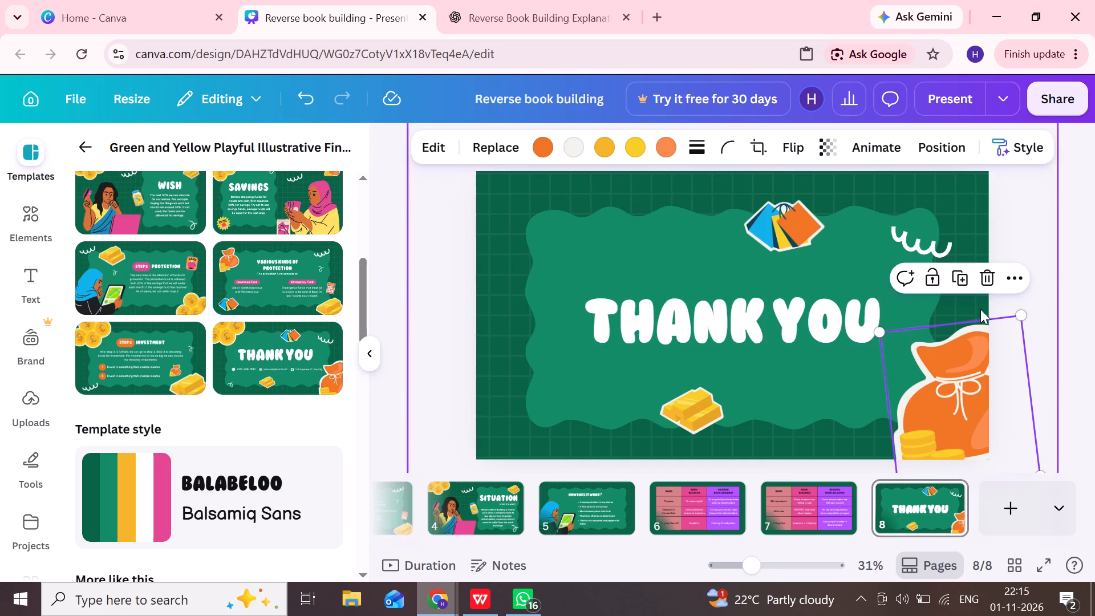
{"action": "left_click", "coordinate": [993, 266]}
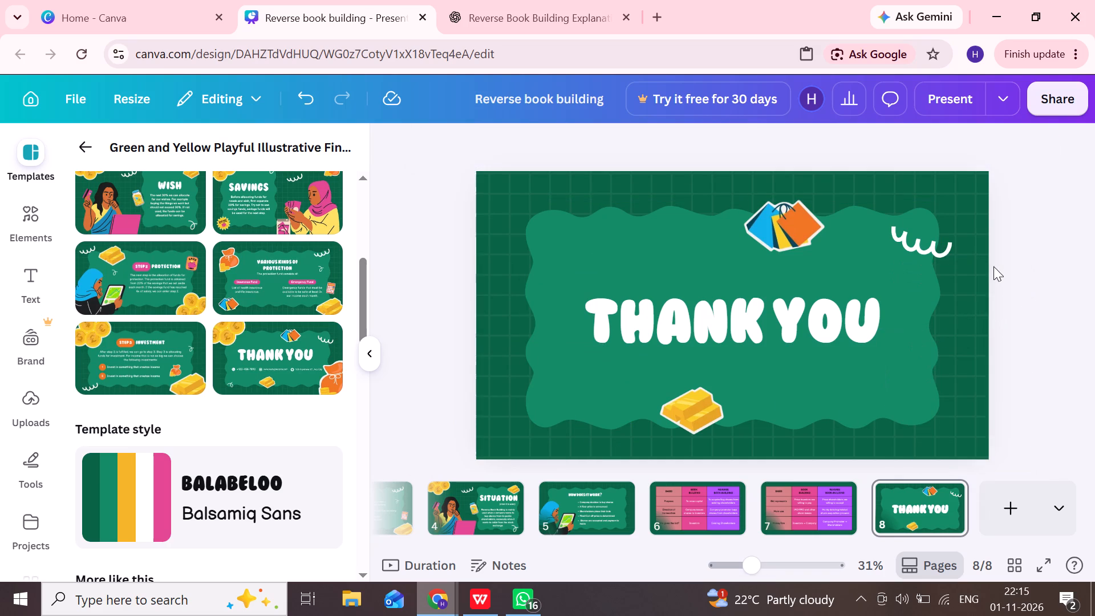
{"action": "left_click", "coordinate": [685, 406]}
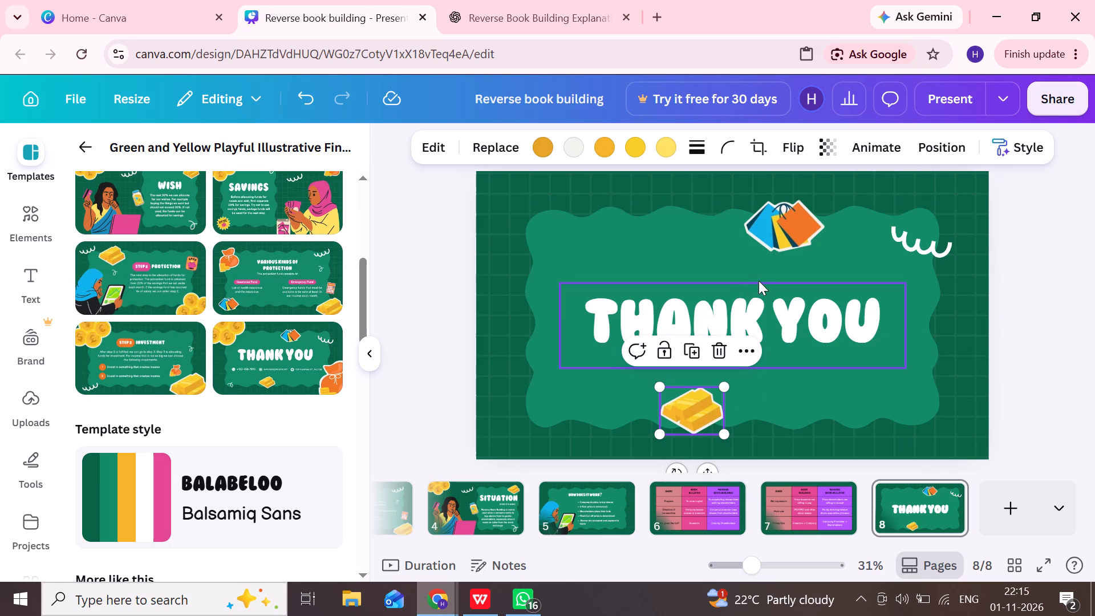
{"action": "left_click_drag", "start_coordinate": [721, 354], "coordinate": [790, 233]}
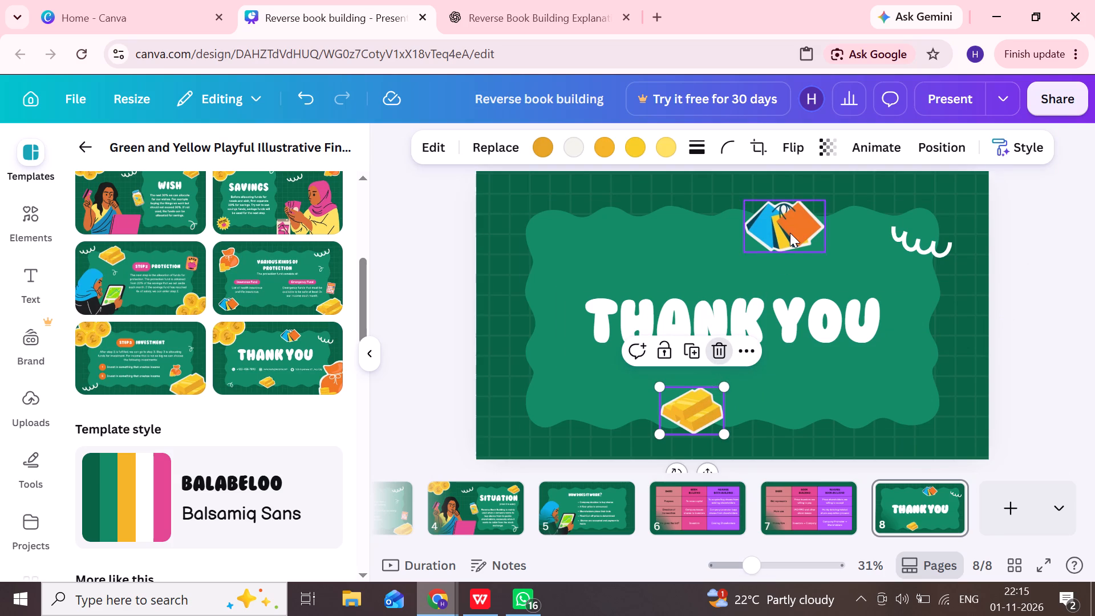
{"action": "left_click_drag", "start_coordinate": [790, 233], "coordinate": [719, 348]}
{"action": "left_click", "coordinate": [719, 348]}
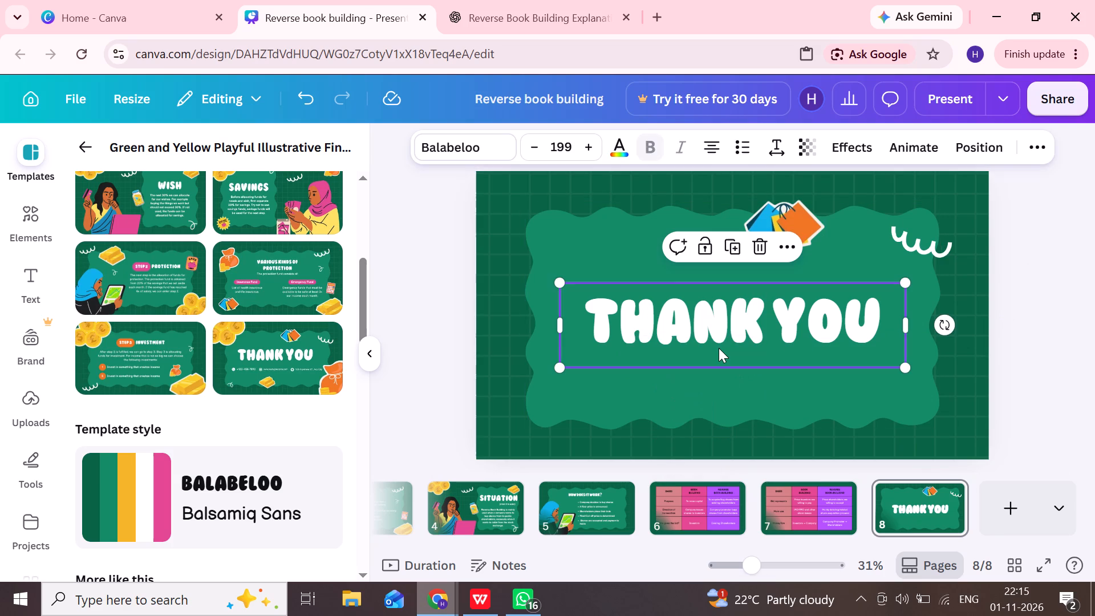
Delete the blue, yellow and orange cards illustration and the white squiggle doodle from the Thank You slide.
{"action": "left_click", "coordinate": [779, 212]}
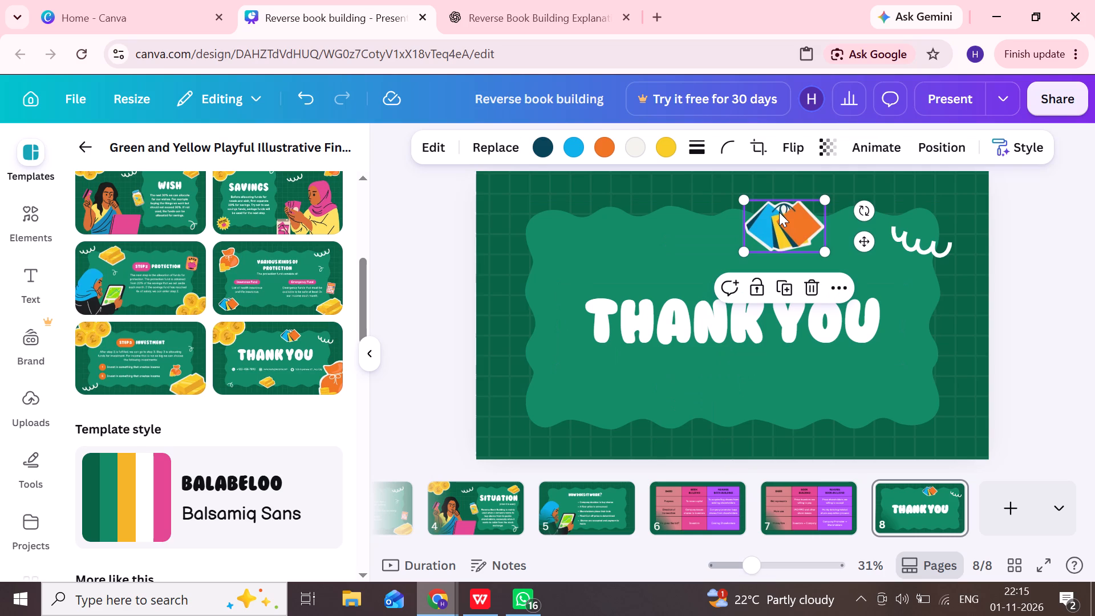
{"action": "left_click", "coordinate": [813, 291]}
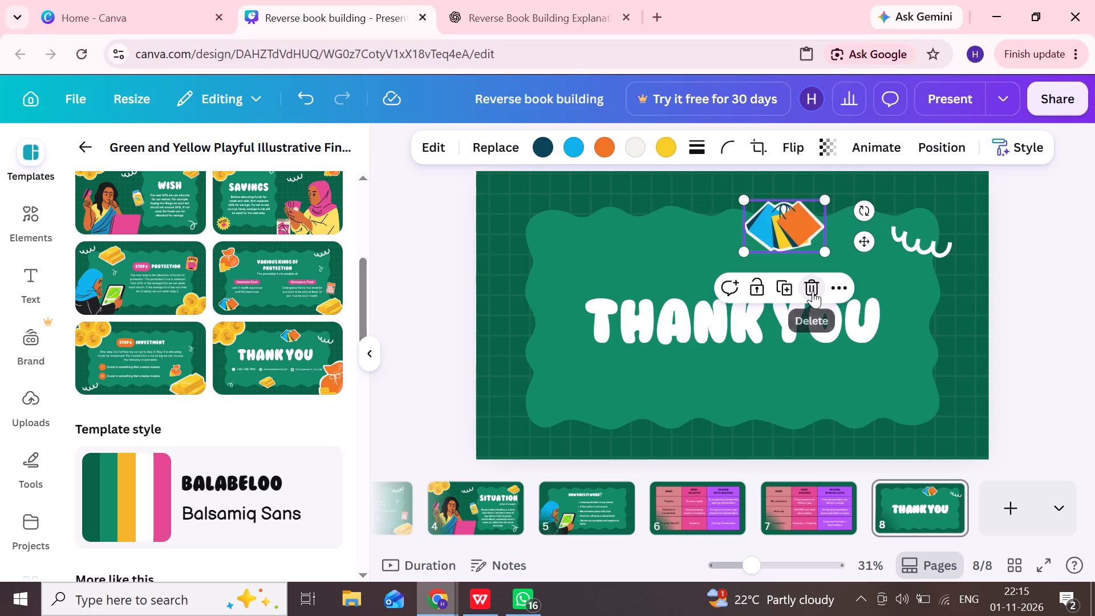
{"action": "left_click", "coordinate": [904, 237]}
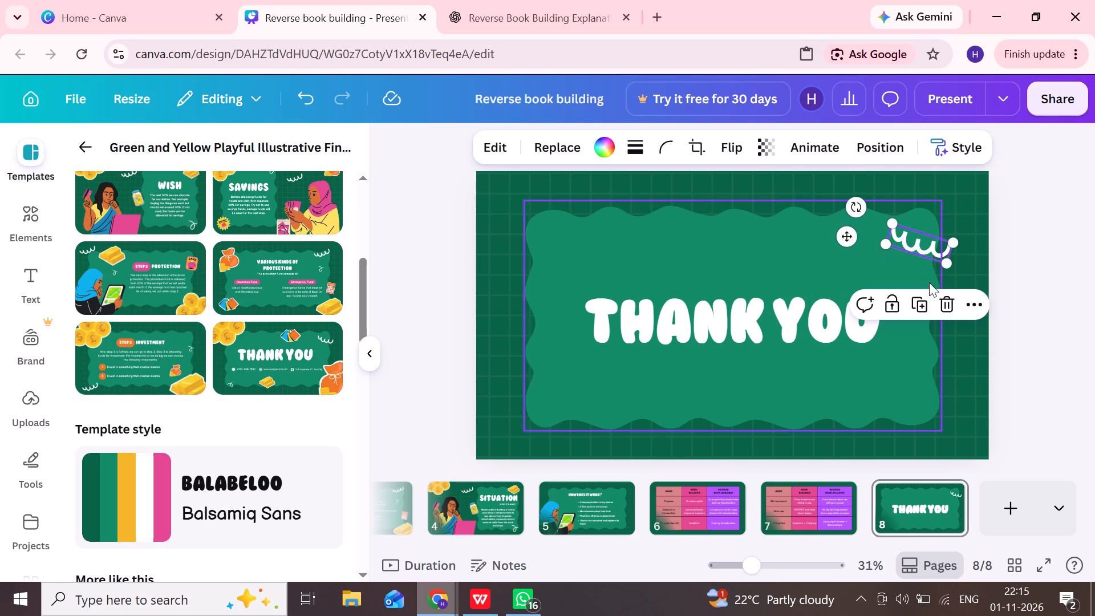
{"action": "left_click", "coordinate": [954, 299]}
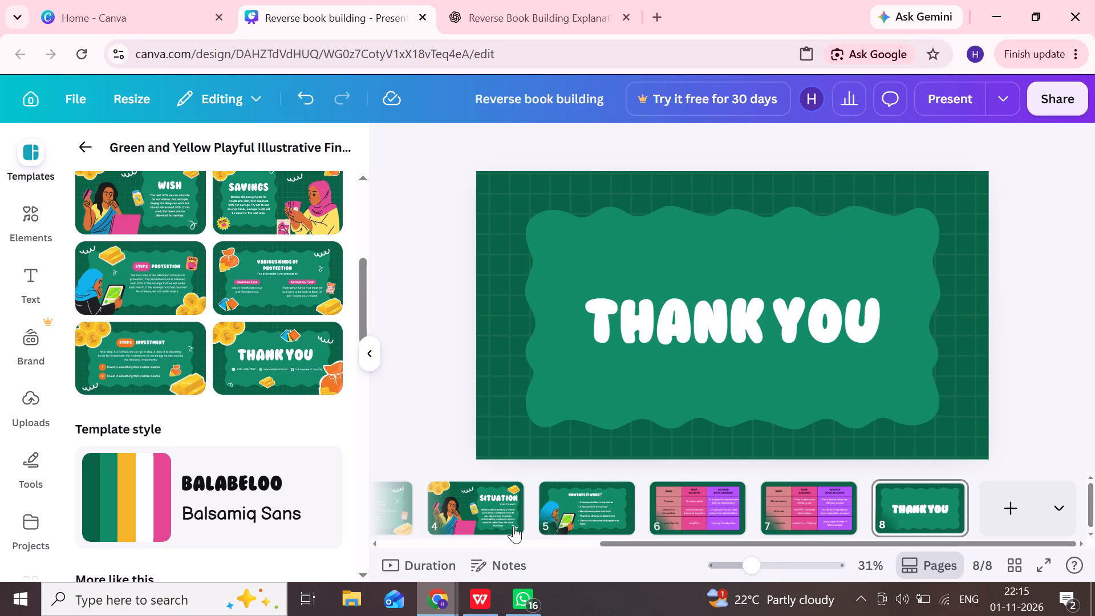
Shift the REVERSE BOOK BUILDING title on slide 1 slightly to the left, keeping its height on the slide.
{"action": "scroll", "coordinate": [500, 516], "scroll_direction": "right", "scroll_amount": 1}
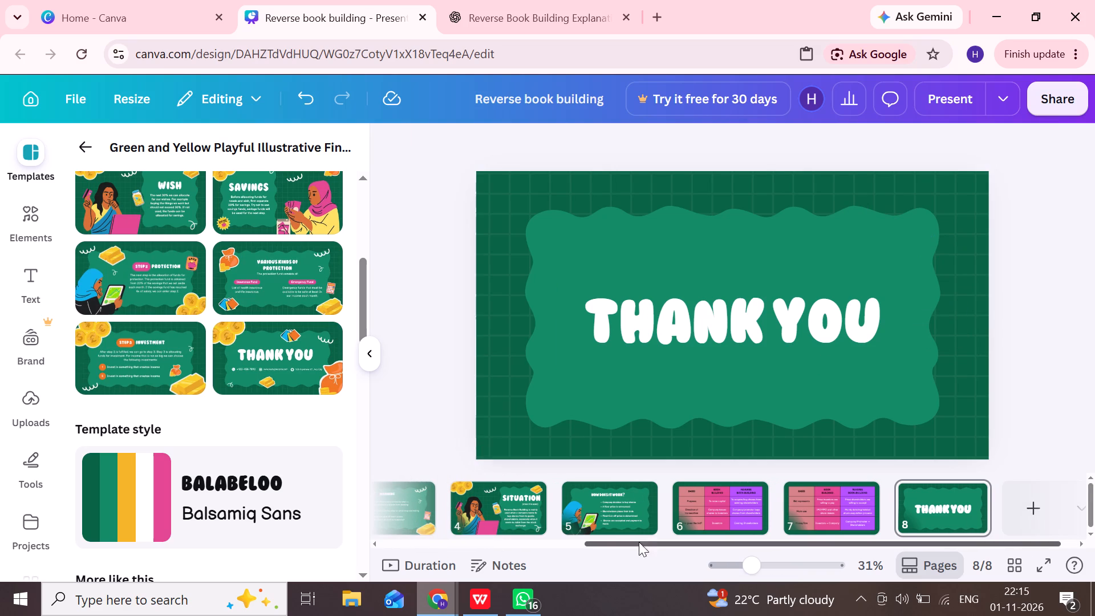
{"action": "left_click", "coordinate": [694, 505]}
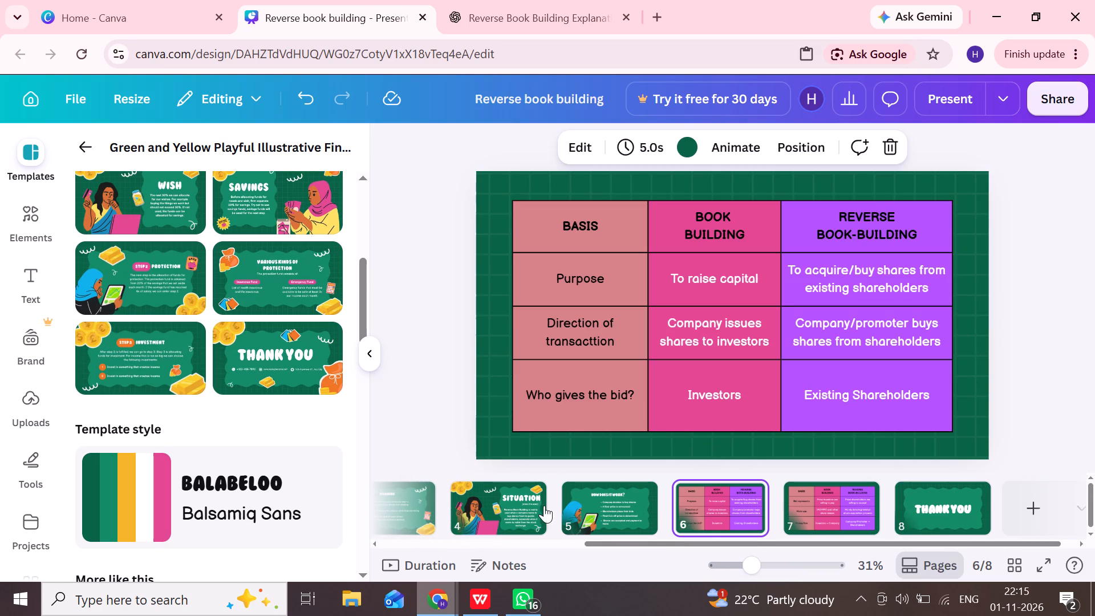
{"action": "scroll", "coordinate": [432, 514], "scroll_direction": "right", "scroll_amount": 4}
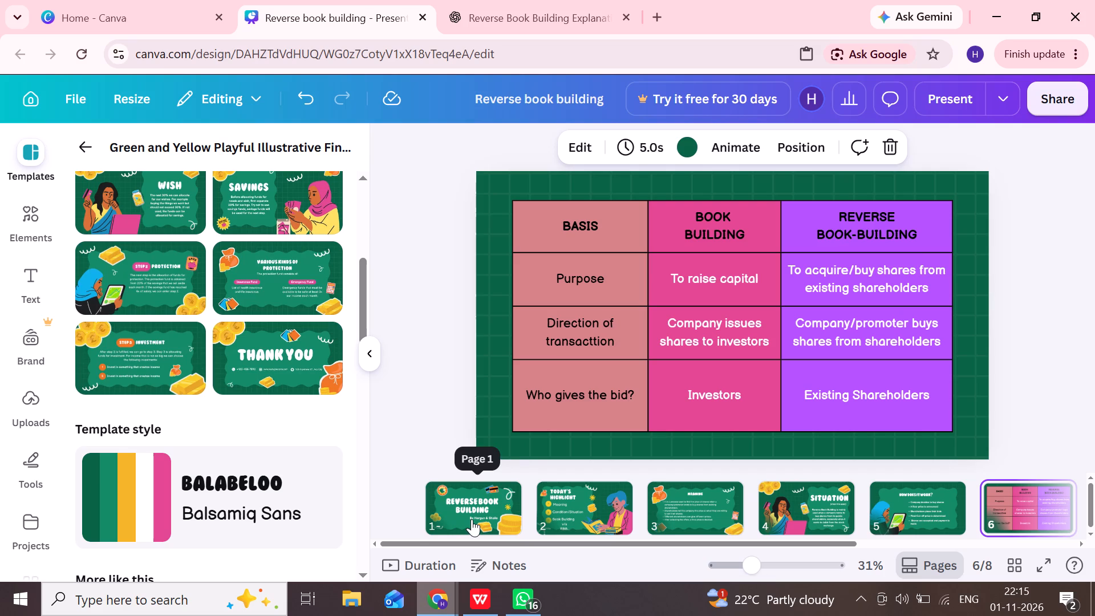
{"action": "left_click", "coordinate": [472, 519]}
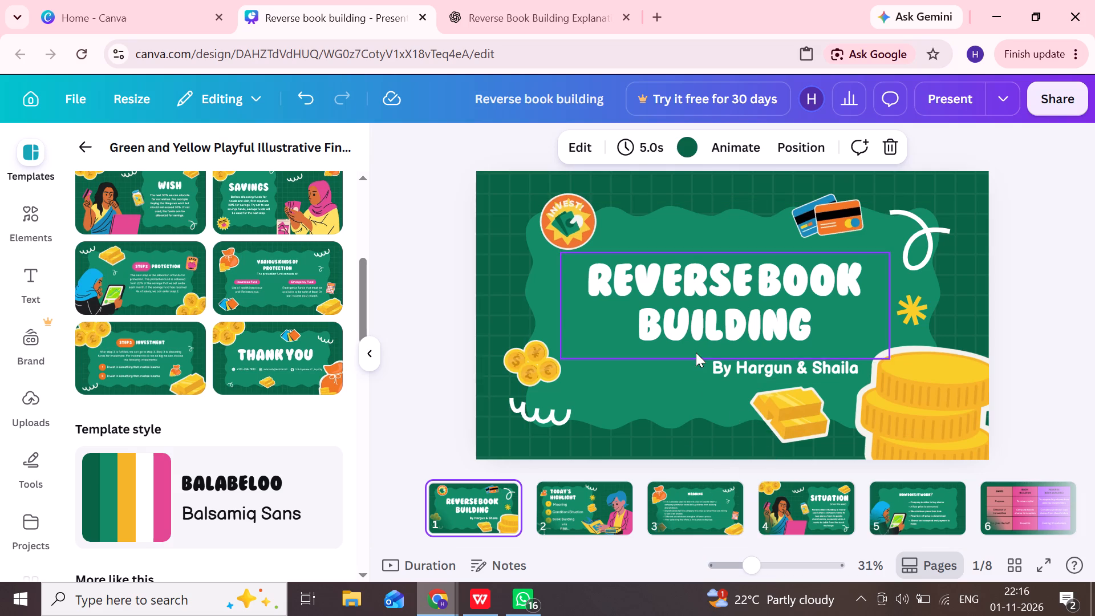
{"action": "left_click", "coordinate": [693, 334]}
{"action": "left_click_drag", "start_coordinate": [693, 334], "coordinate": [681, 331]}
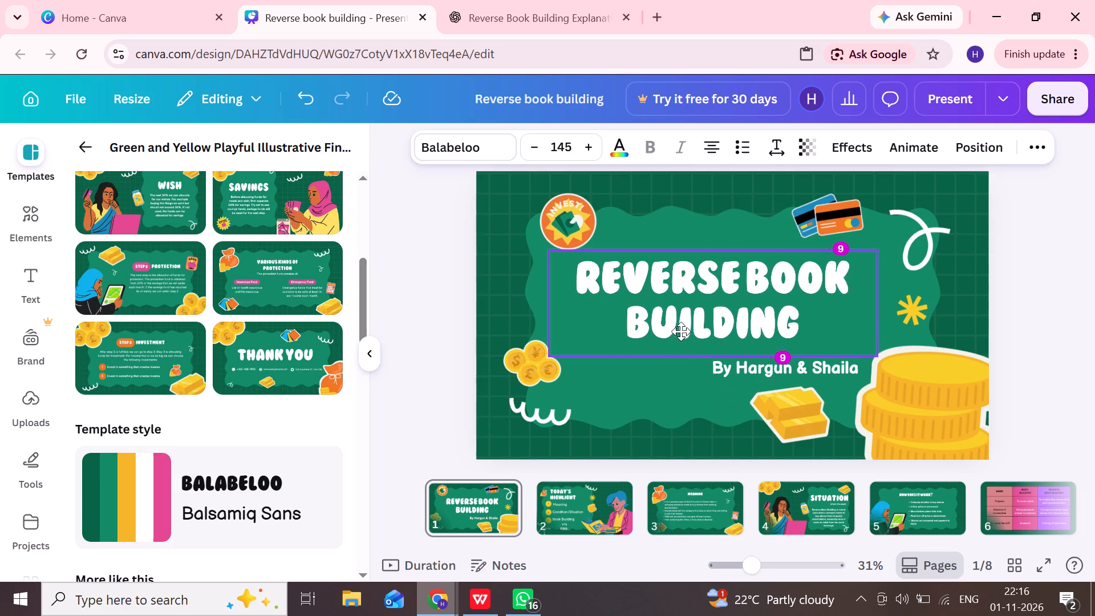
{"action": "left_click_drag", "start_coordinate": [681, 331], "coordinate": [681, 334]}
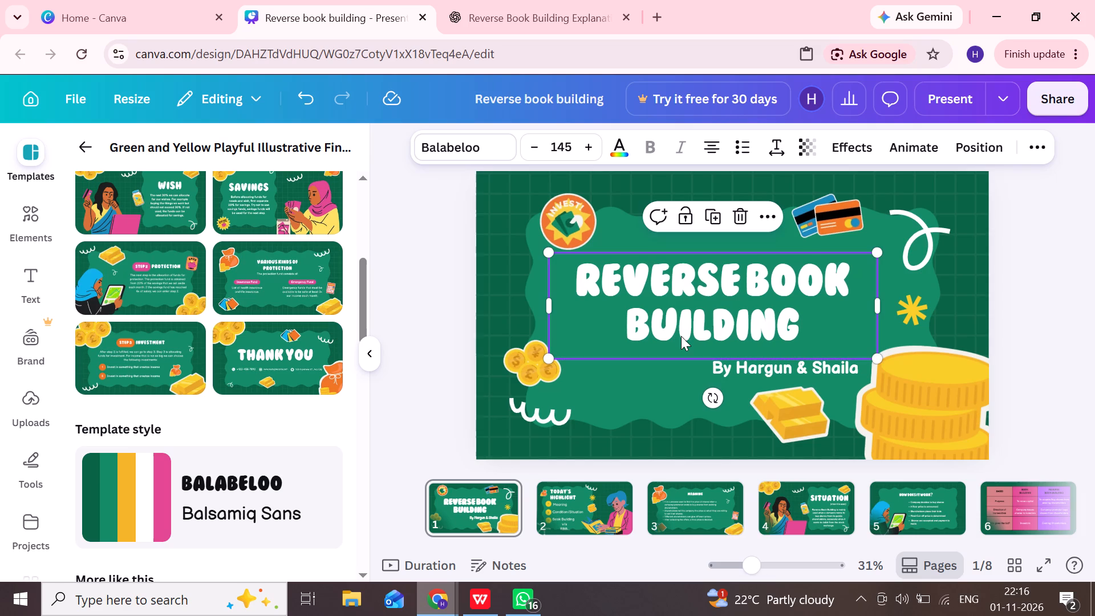
{"action": "left_click", "coordinate": [1065, 234]}
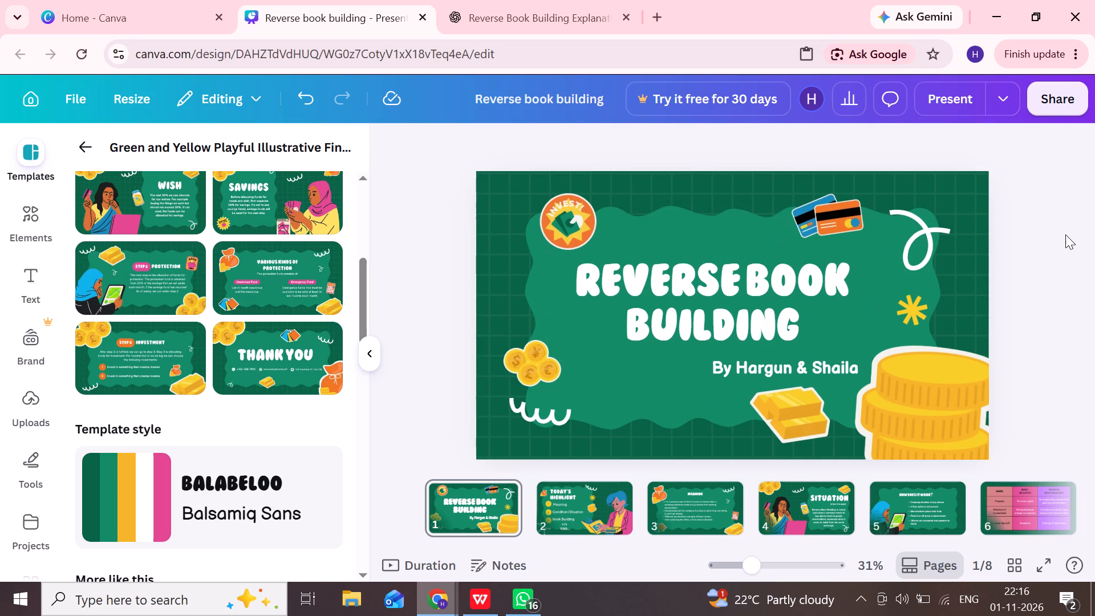
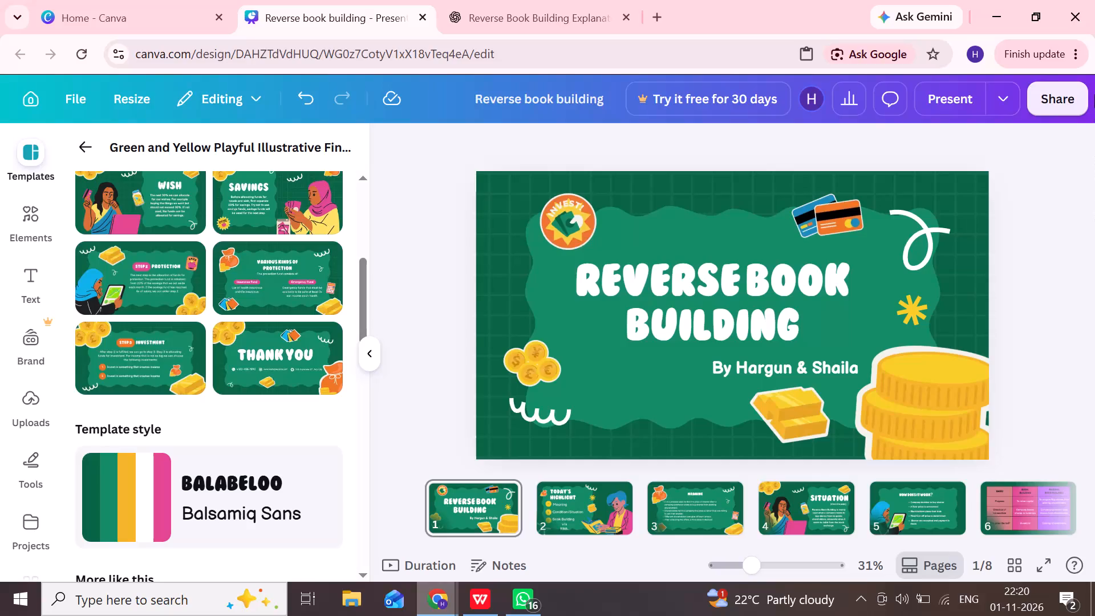
Delete the white squiggle doodle and the overlapping white loops doodle in the lower-left corner of slide 2.
{"action": "key", "text": "Right"}
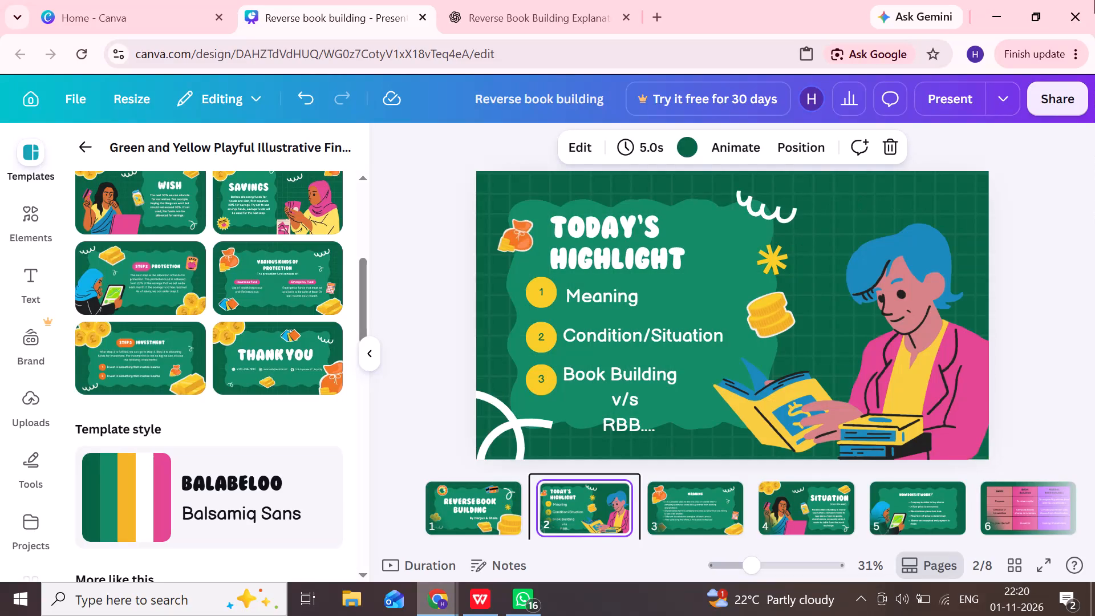
{"action": "left_click", "coordinate": [789, 212]}
{"action": "left_click", "coordinate": [788, 270]}
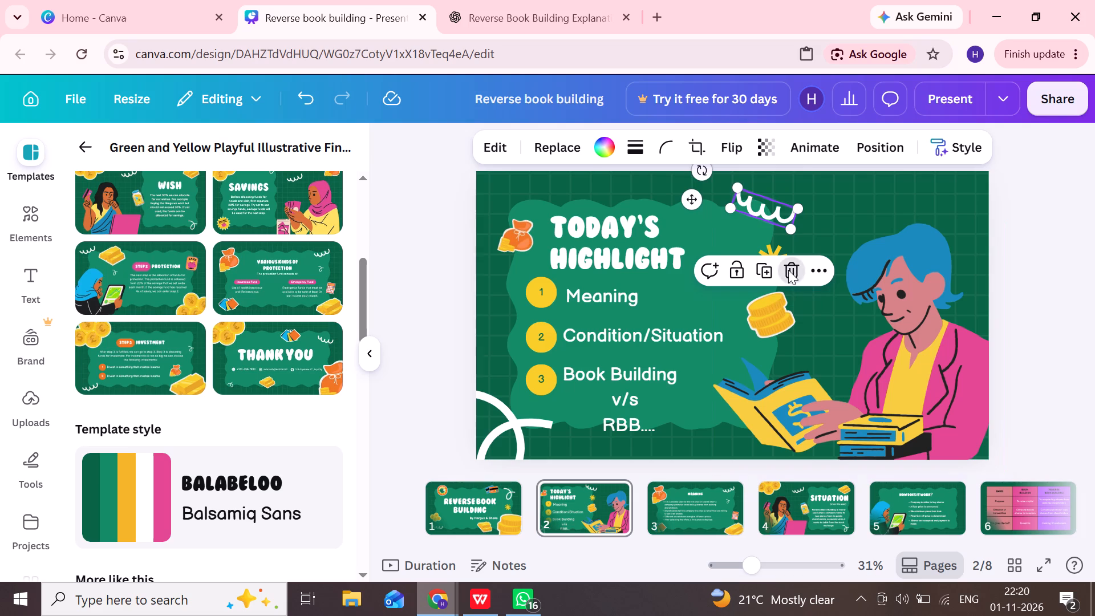
{"action": "left_click", "coordinate": [497, 444]}
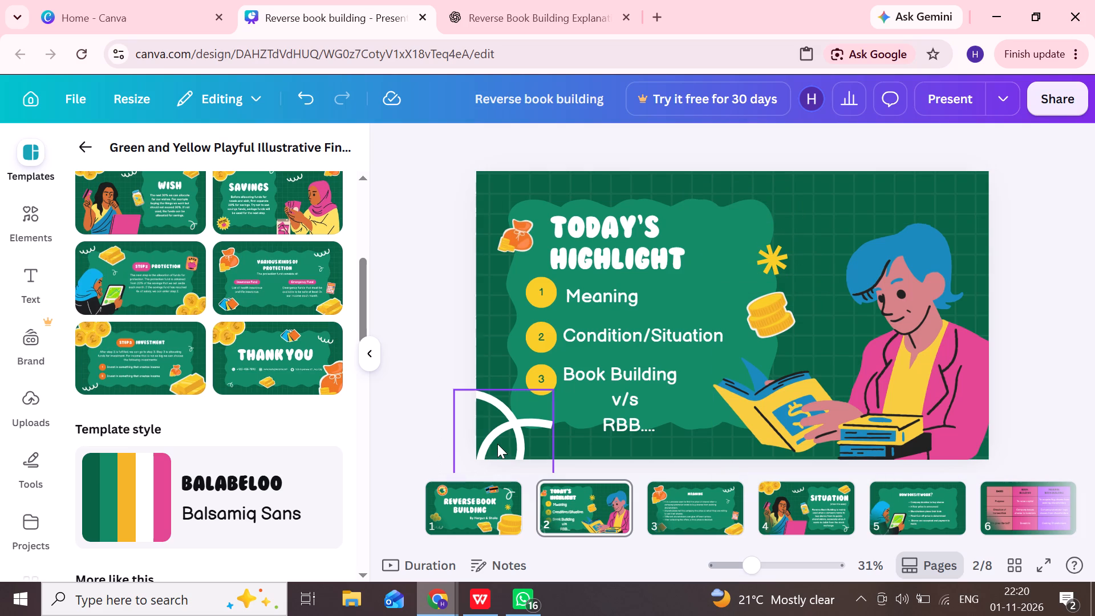
{"action": "left_click", "coordinate": [534, 349]}
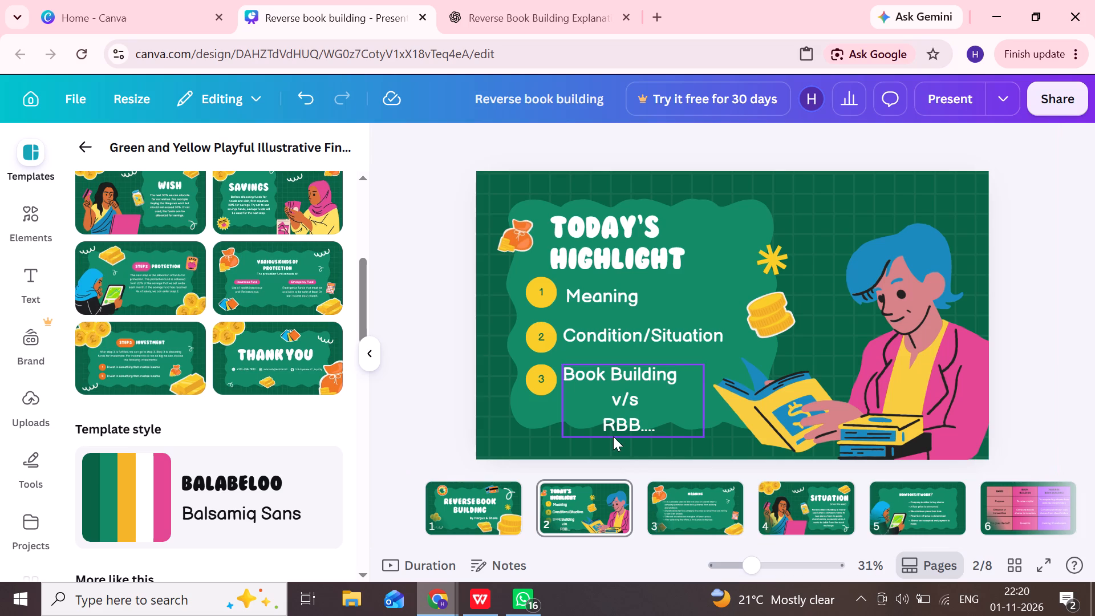
Join "RBB...." onto the "v/s" line in the third item of slide 2, leaving a gap between them.
{"action": "double_click", "coordinate": [600, 423]}
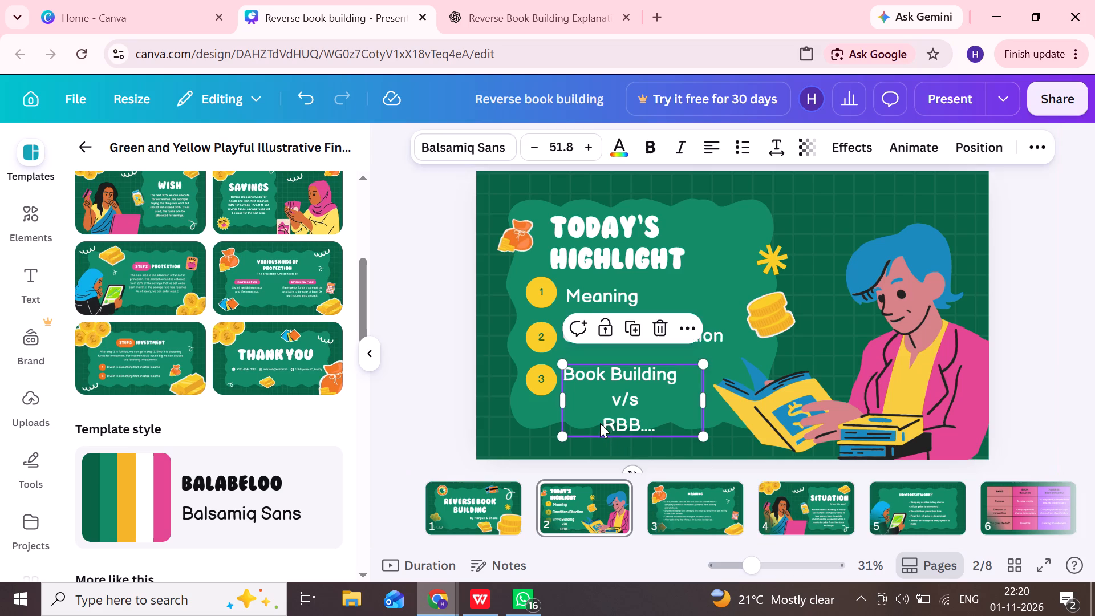
{"action": "key", "text": "BackSpace"}
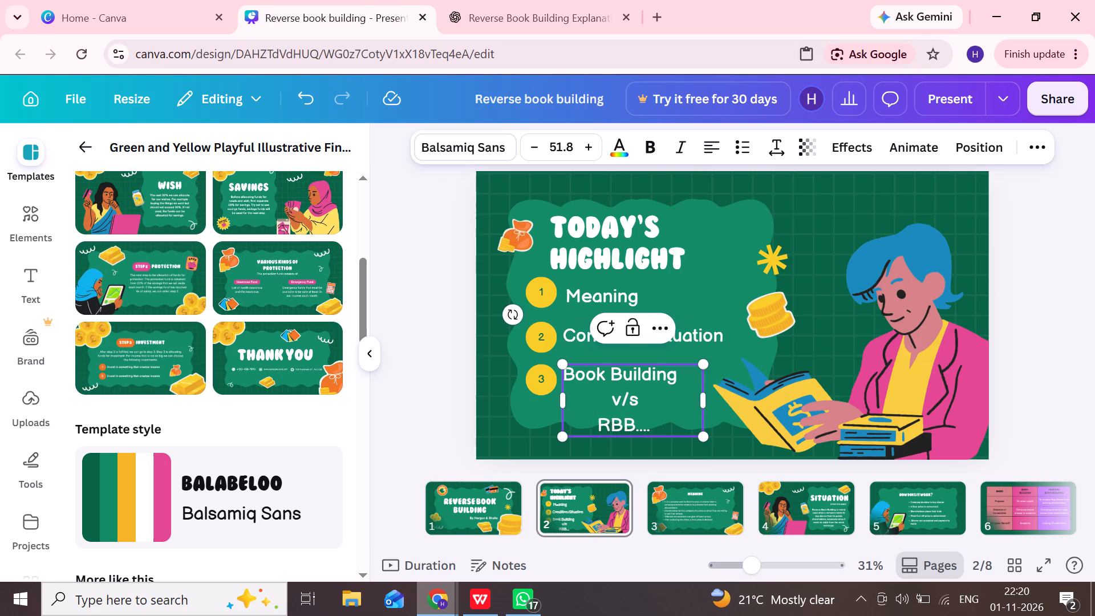
{"action": "key", "text": "BackSpace"}
{"action": "key", "text": "BackSpace"}
{"action": "key", "text": "BackSpace"}
{"action": "key", "text": "BackSpace"}
{"action": "key", "text": "BackSpace"}
{"action": "key", "text": "BackSpace"}
{"action": "key", "text": "BackSpace"}
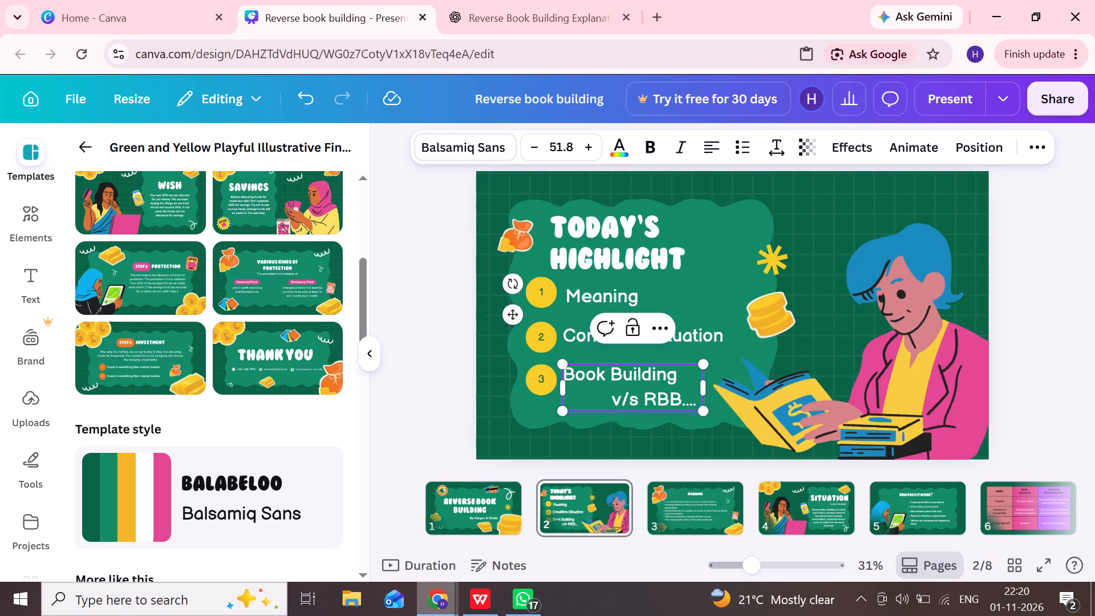
{"action": "key", "text": "space"}
{"action": "key", "text": "space"}
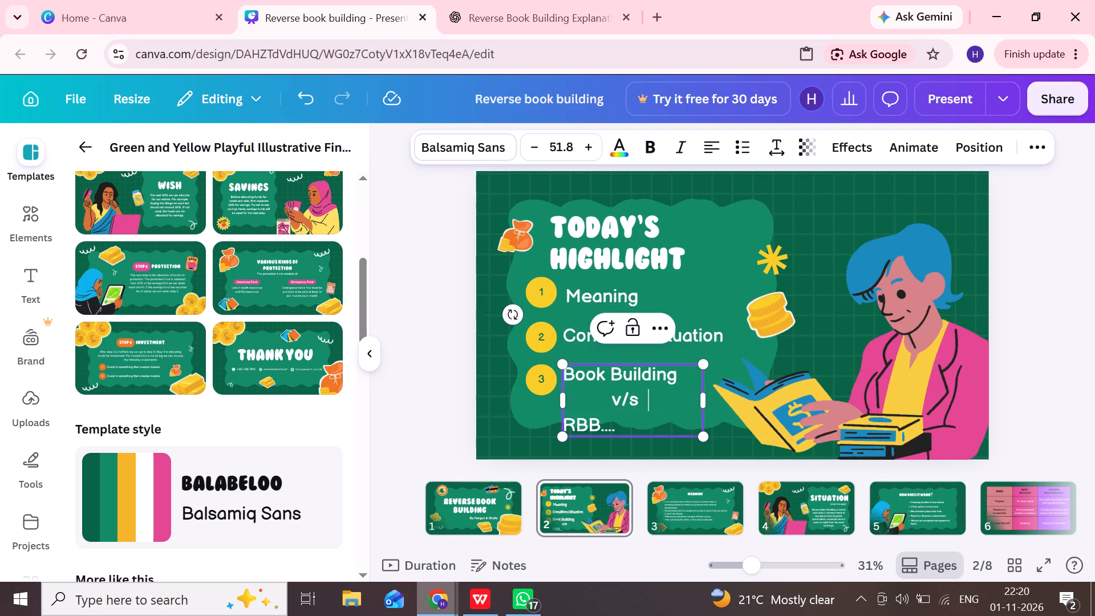
{"action": "key", "text": "BackSpace"}
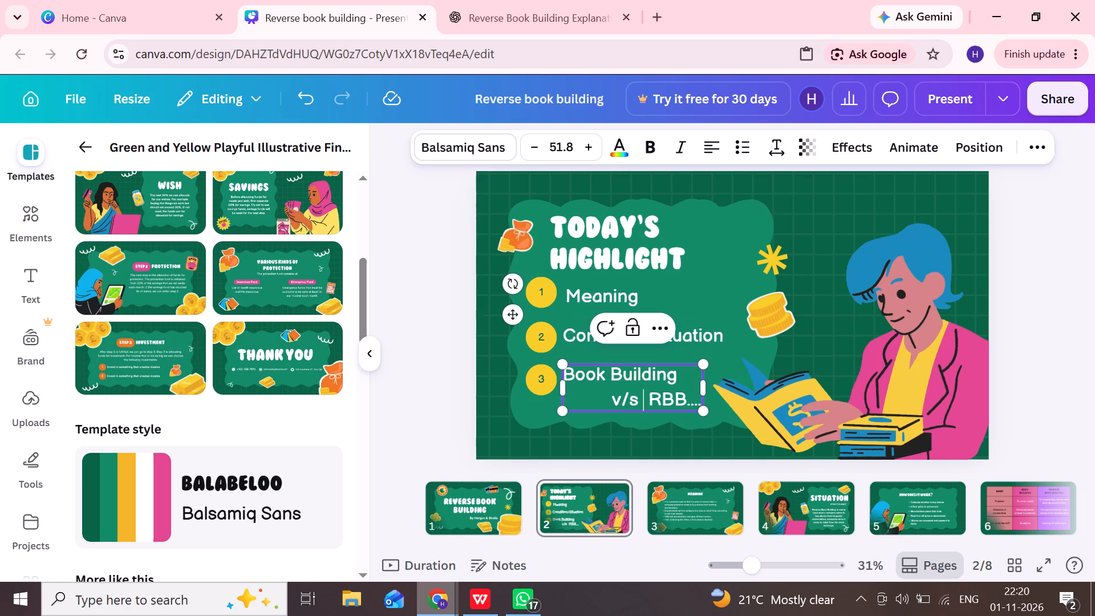
Reduce the leading spaces before "v/s RBB...." so the line starts closer beneath "Book Building" on slide 2.
{"action": "key", "text": "Left"}
{"action": "key", "text": "Left"}
{"action": "key", "text": "Left"}
{"action": "key", "text": "Left"}
{"action": "key", "text": "Left"}
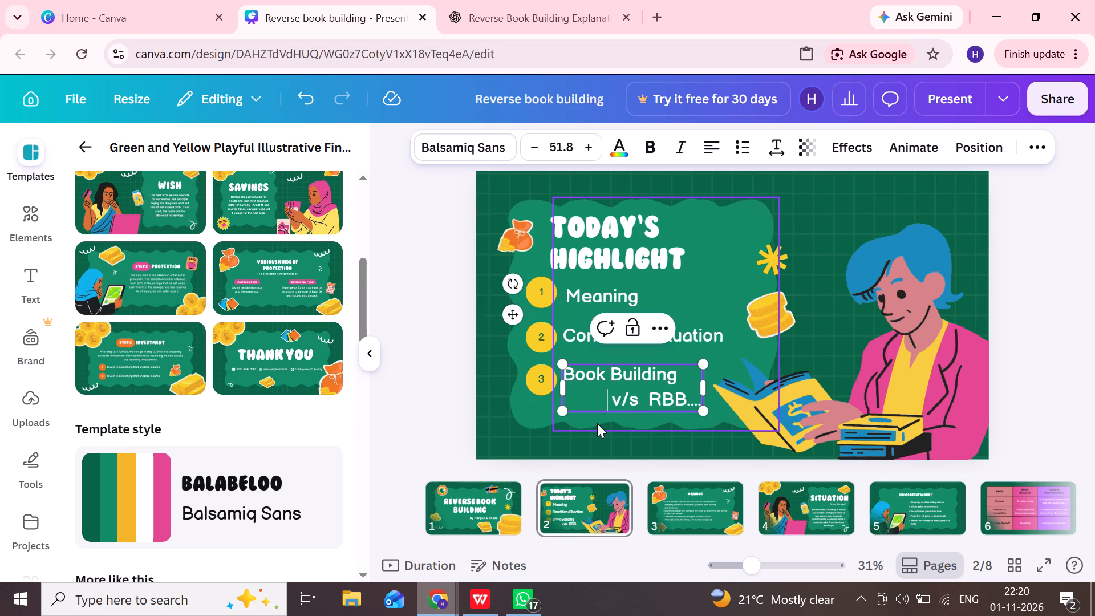
{"action": "key", "text": "BackSpace"}
{"action": "key", "text": "BackSpace"}
{"action": "key", "text": "BackSpace"}
{"action": "key", "text": "BackSpace"}
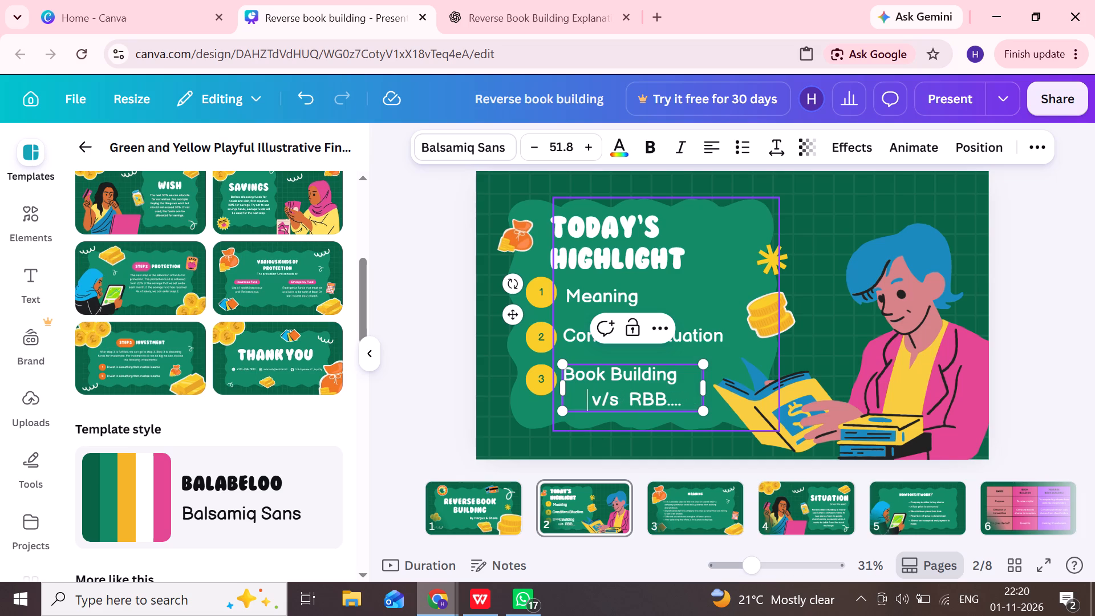
{"action": "key", "text": "BackSpace"}
{"action": "key", "text": "BackSpace"}
{"action": "key", "text": "BackSpace"}
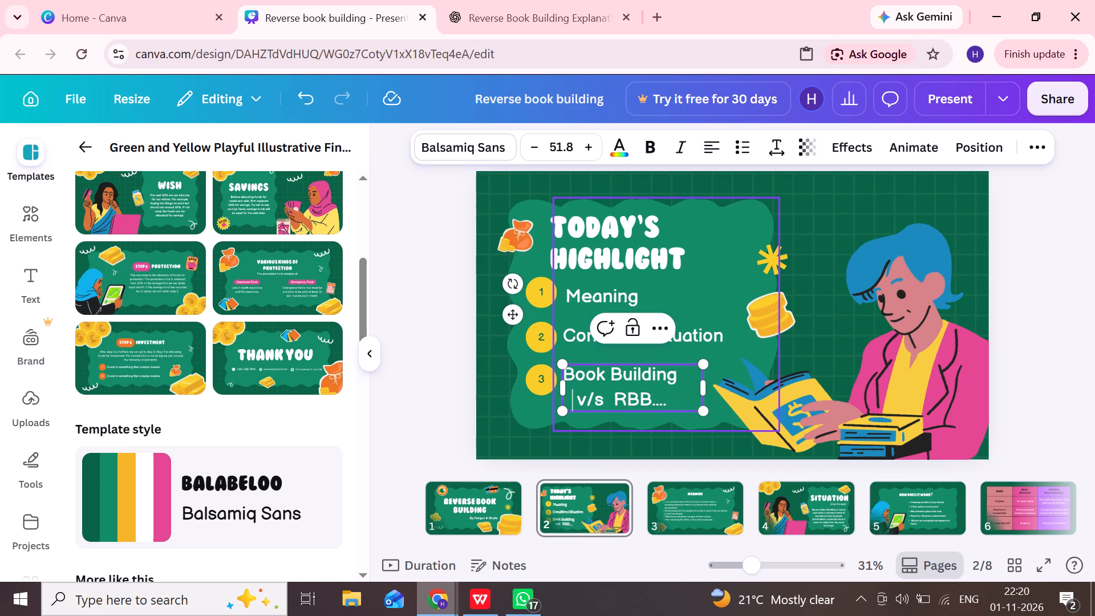
{"action": "left_click", "coordinate": [1062, 383]}
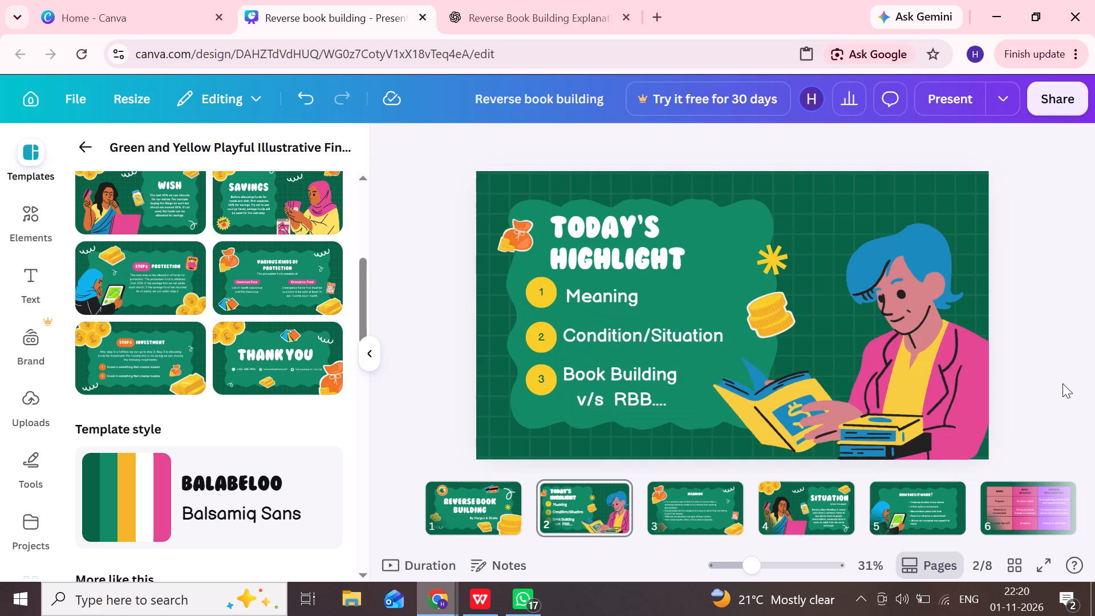
Make only the "v/s" text in slide 2's third item bold and italic.
{"action": "left_click", "coordinate": [589, 403]}
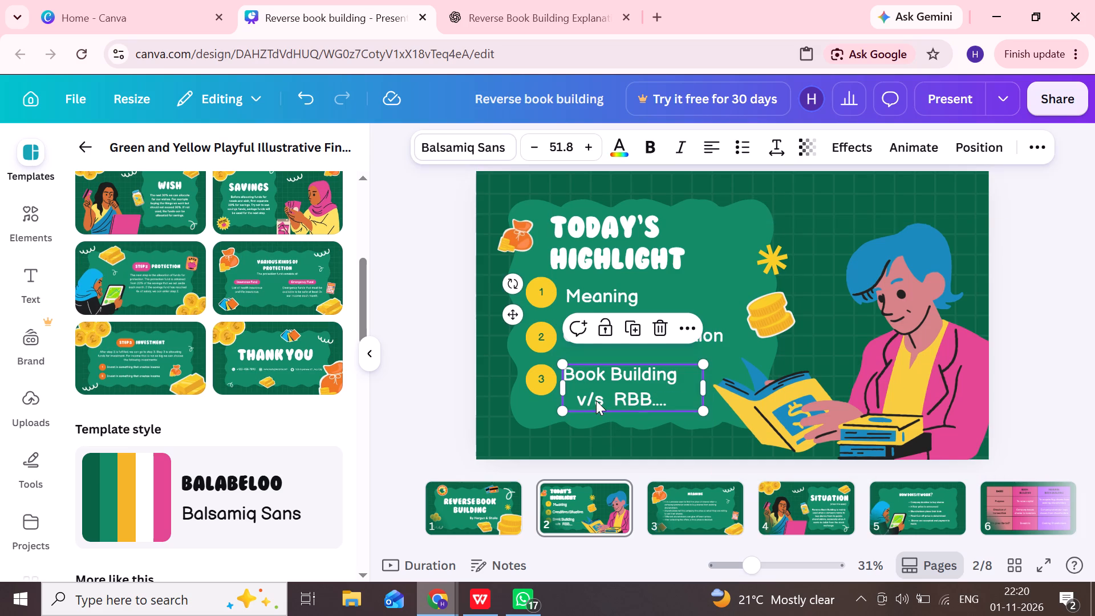
{"action": "double_click", "coordinate": [601, 398]}
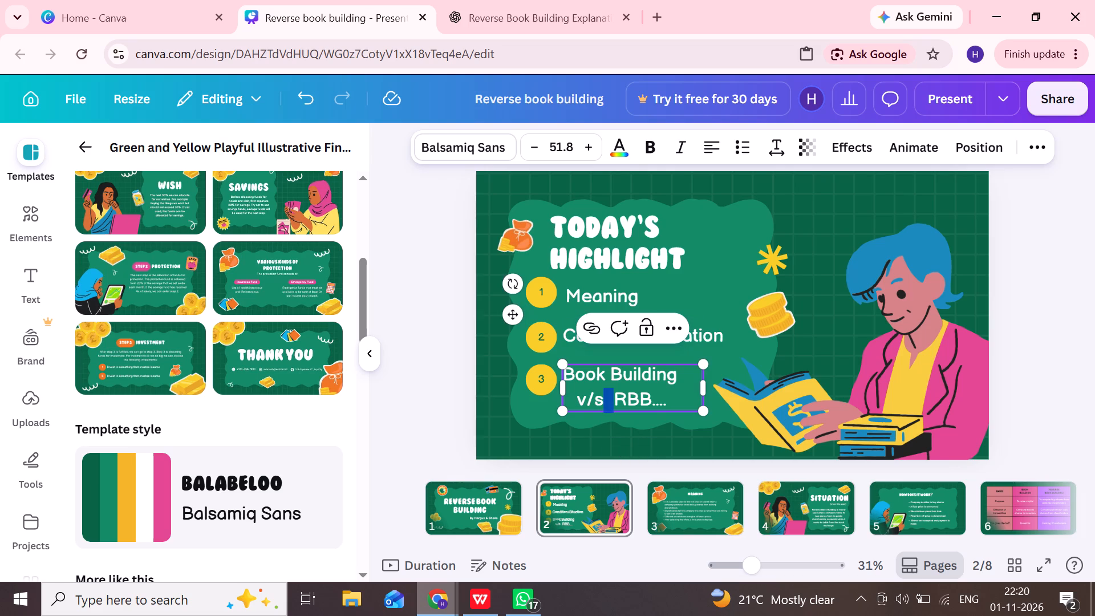
{"action": "left_click_drag", "start_coordinate": [612, 395], "coordinate": [577, 396]}
{"action": "left_click_drag", "start_coordinate": [584, 396], "coordinate": [603, 396]}
{"action": "left_click_drag", "start_coordinate": [594, 399], "coordinate": [601, 399]}
{"action": "left_click_drag", "start_coordinate": [609, 399], "coordinate": [589, 399]}
{"action": "left_click_drag", "start_coordinate": [589, 399], "coordinate": [579, 399]}
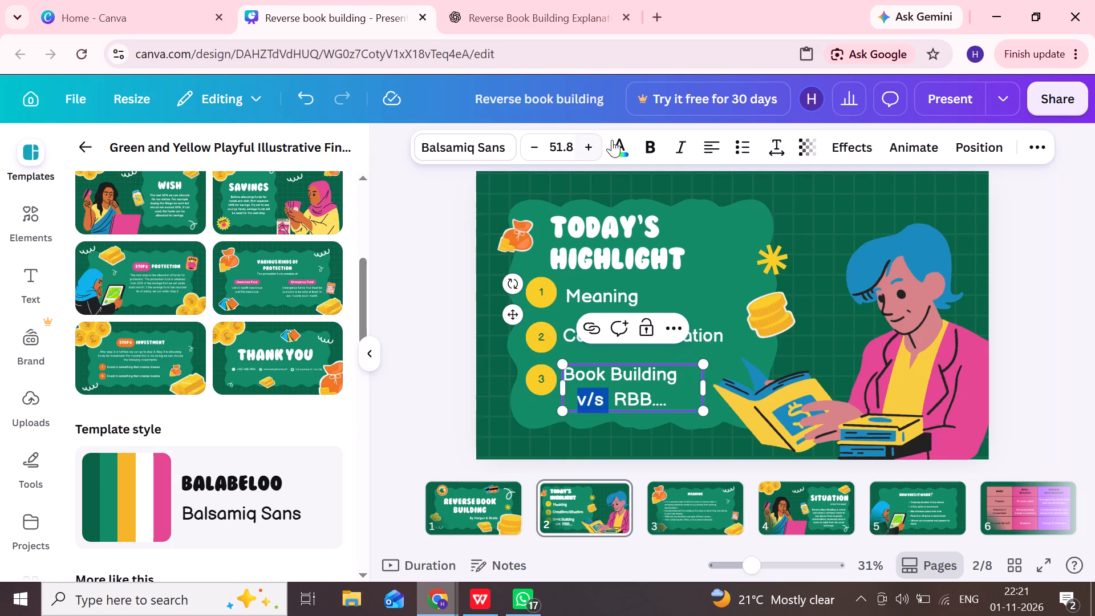
{"action": "left_click", "coordinate": [647, 142]}
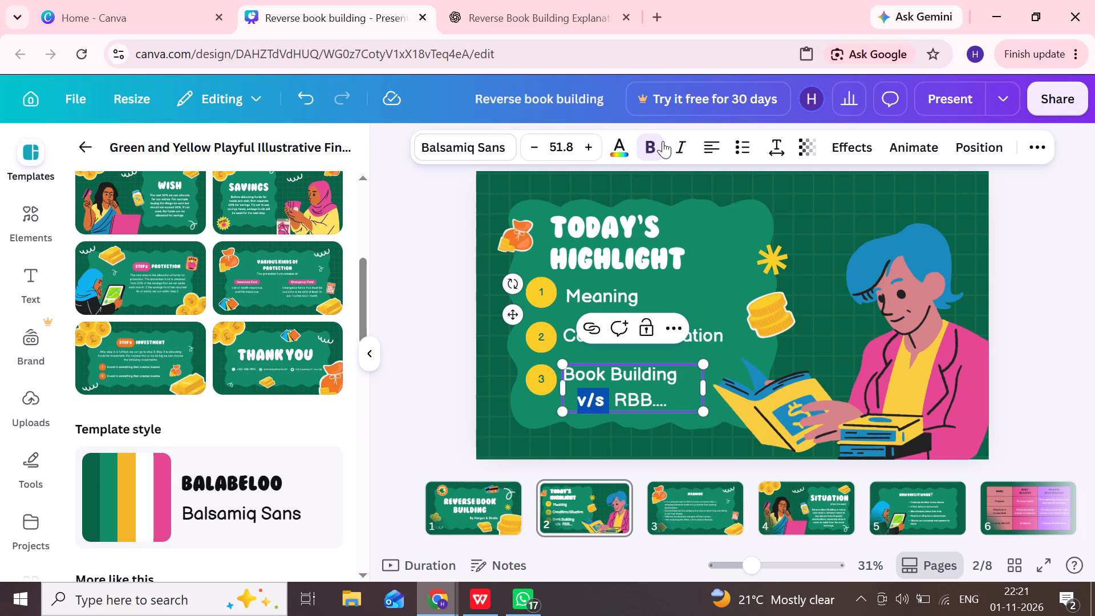
{"action": "left_click", "coordinate": [677, 141]}
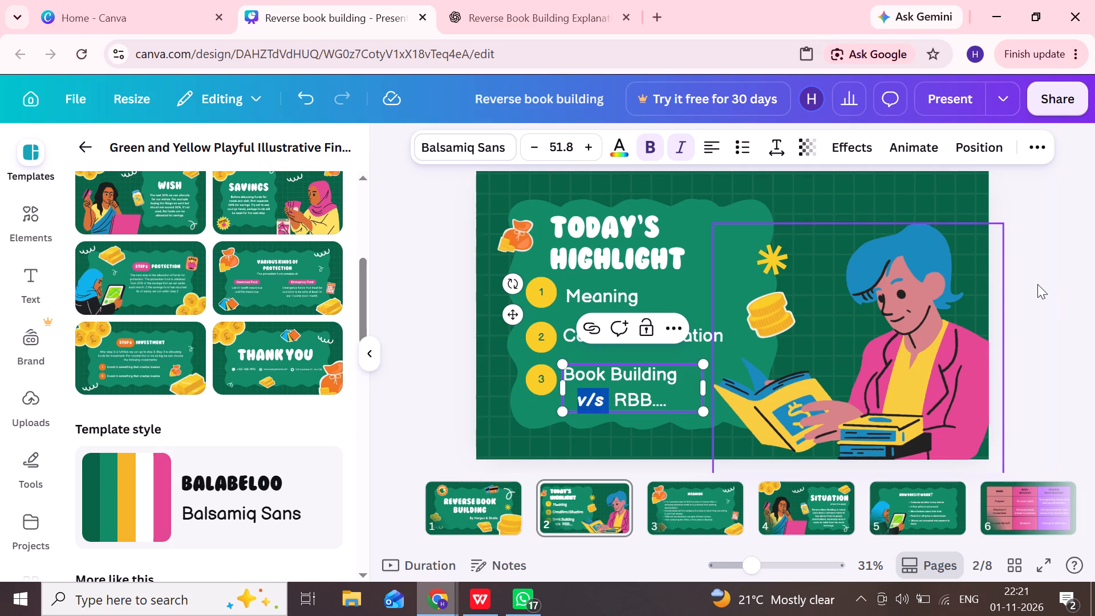
{"action": "left_click", "coordinate": [1035, 284]}
{"action": "left_click", "coordinate": [1035, 284]}
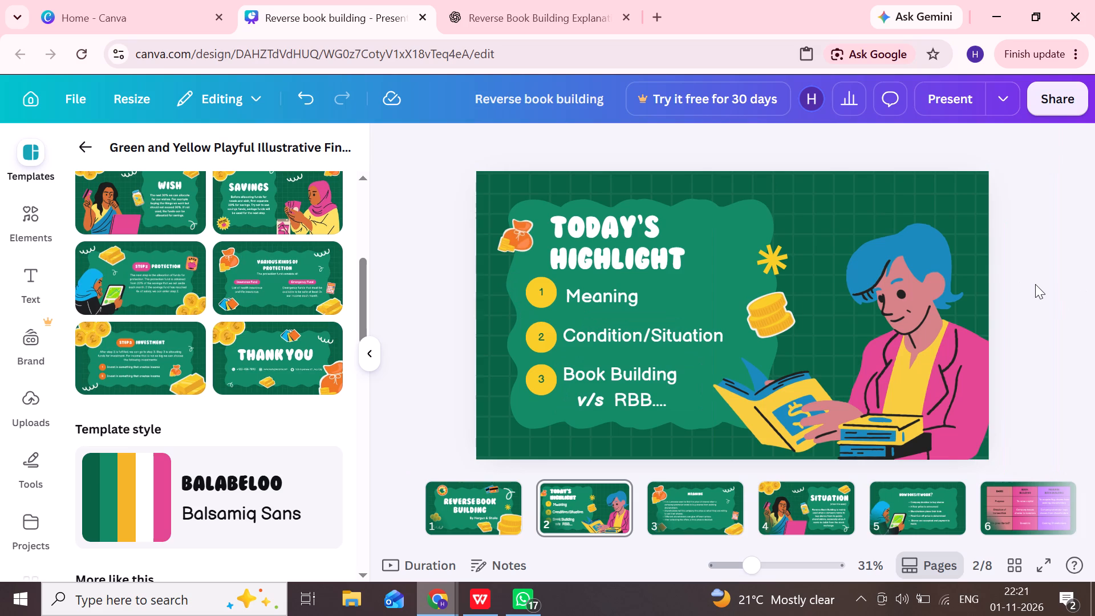
Review slides 3 through 8 in order, checking the content and layout of each, and return to slide 7.
{"action": "left_click", "coordinate": [691, 501]}
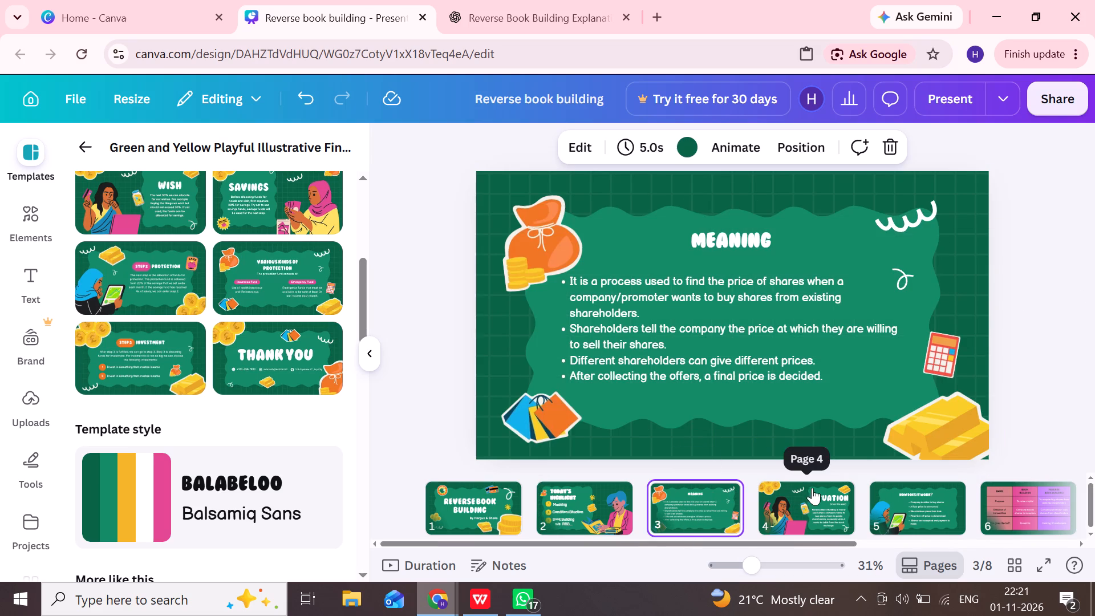
{"action": "left_click", "coordinate": [813, 492]}
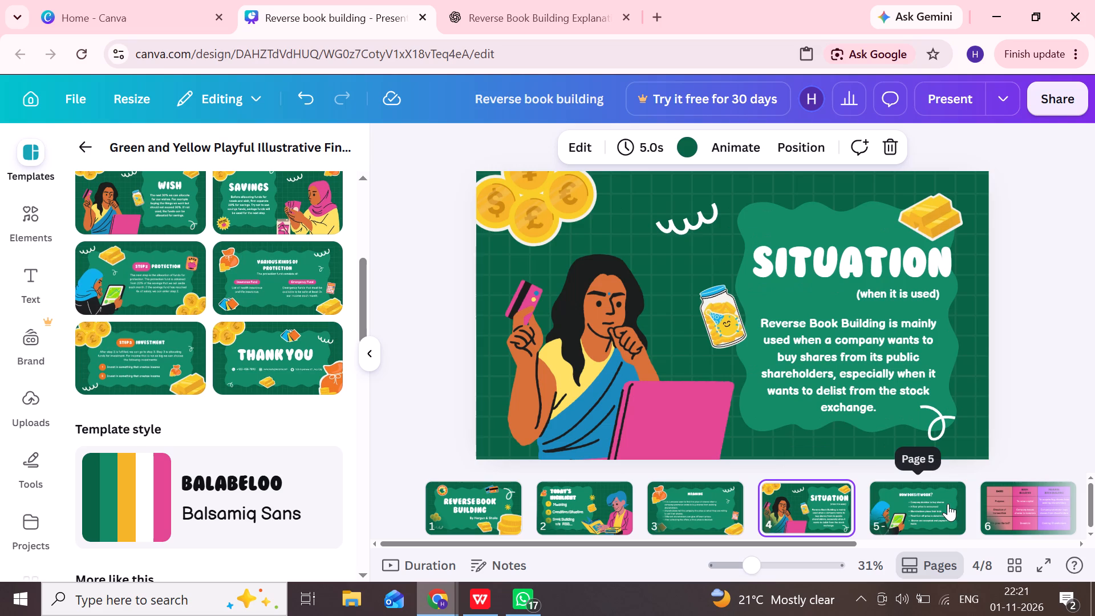
{"action": "left_click", "coordinate": [948, 504]}
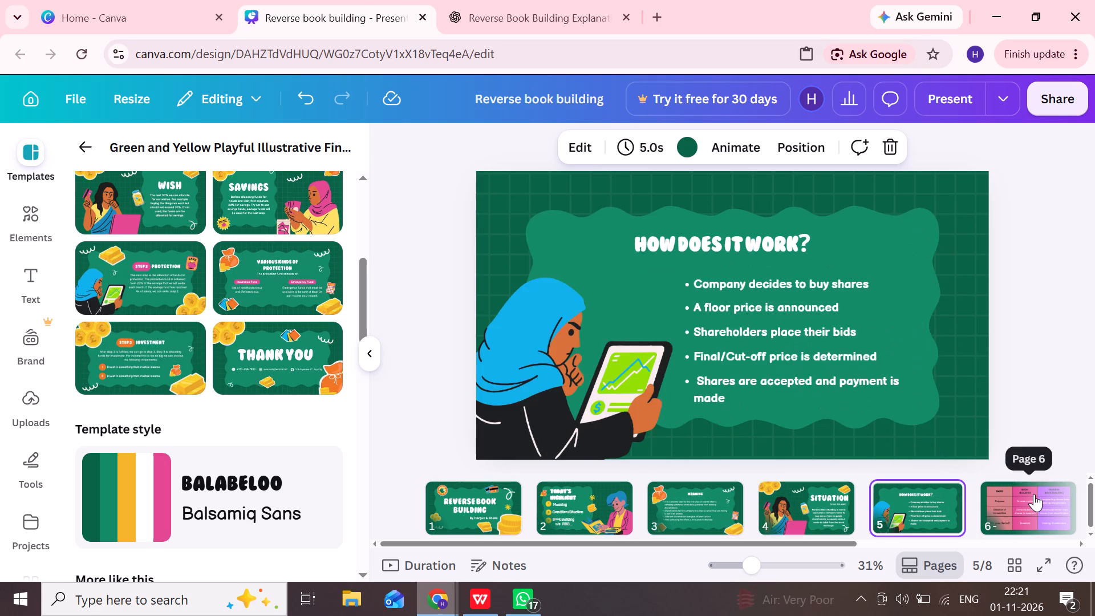
{"action": "left_click", "coordinate": [1034, 494]}
{"action": "scroll", "coordinate": [903, 509], "scroll_direction": "left", "scroll_amount": 2}
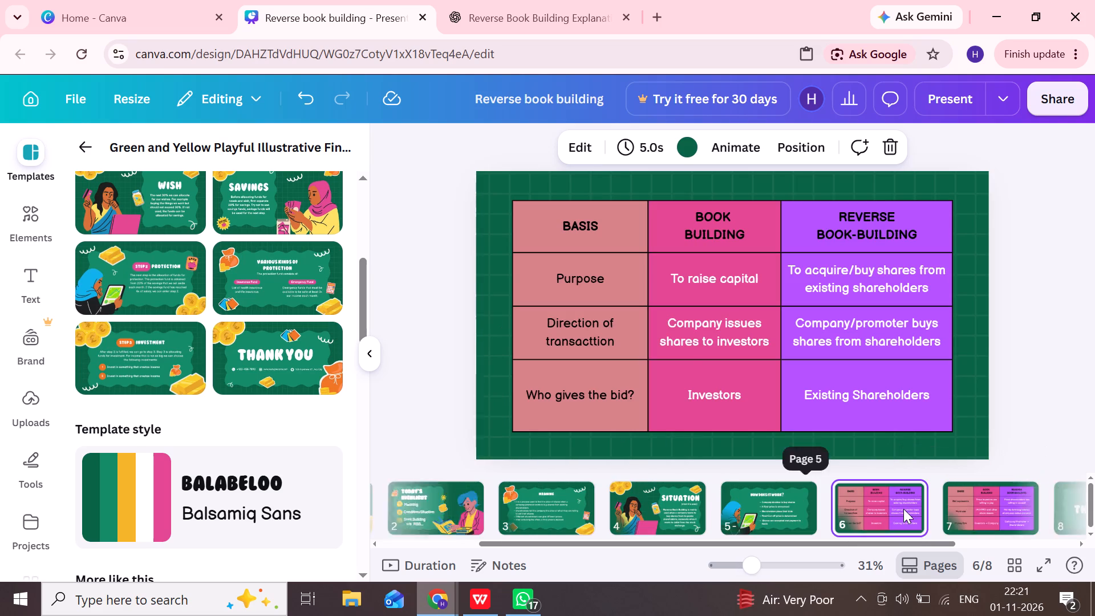
{"action": "left_click", "coordinate": [942, 509]}
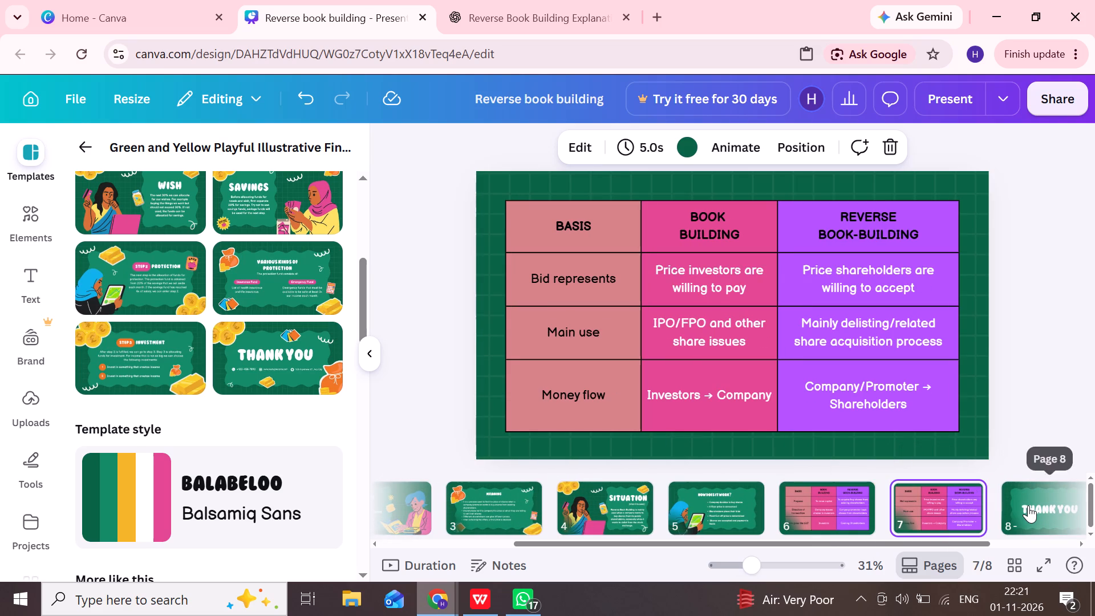
{"action": "left_click", "coordinate": [1028, 505]}
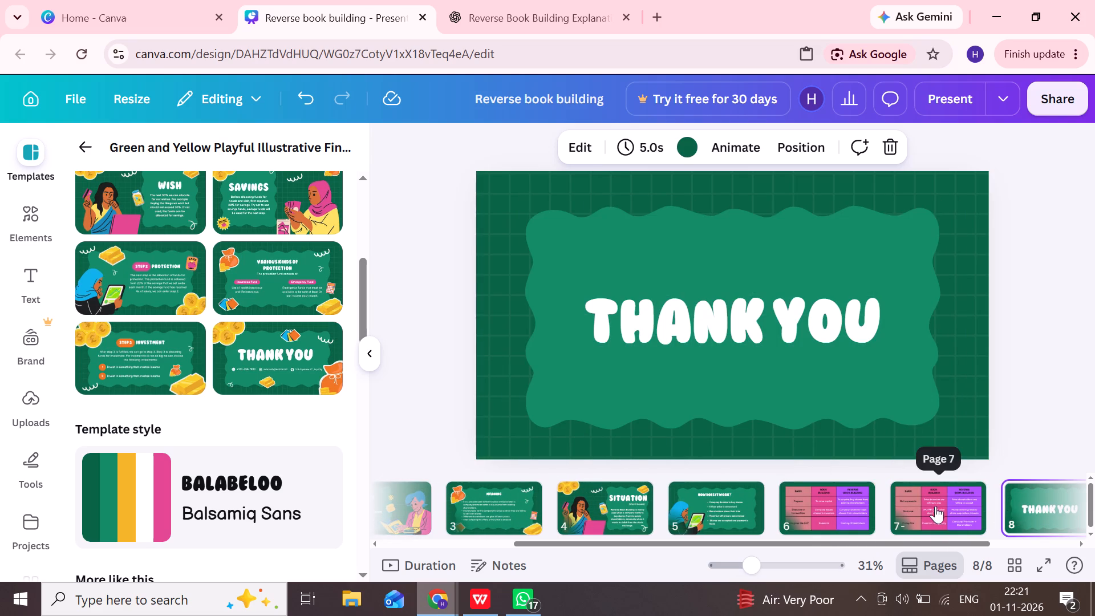
{"action": "left_click", "coordinate": [959, 515]}
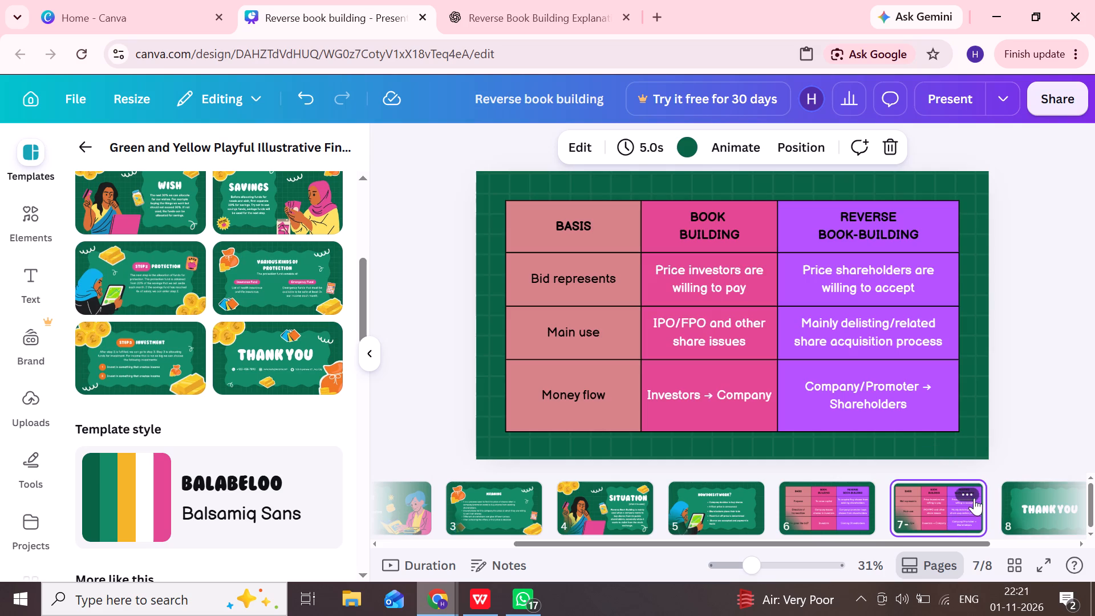
Add a blank page directly after the HOW DOES IT WORK? slide.
{"action": "left_click", "coordinate": [746, 500]}
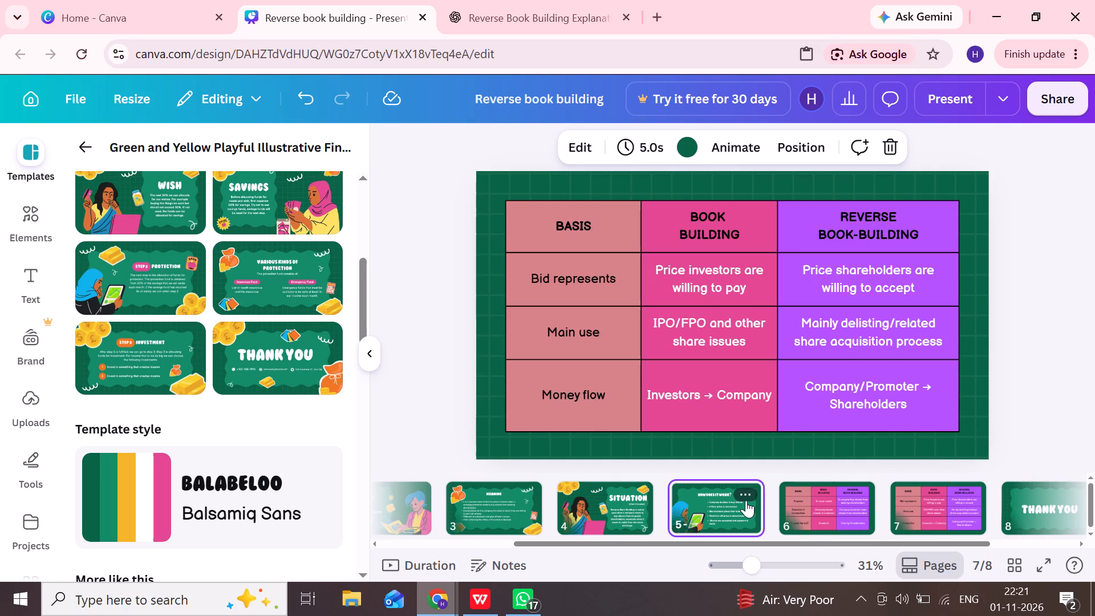
{"action": "left_click", "coordinate": [745, 492]}
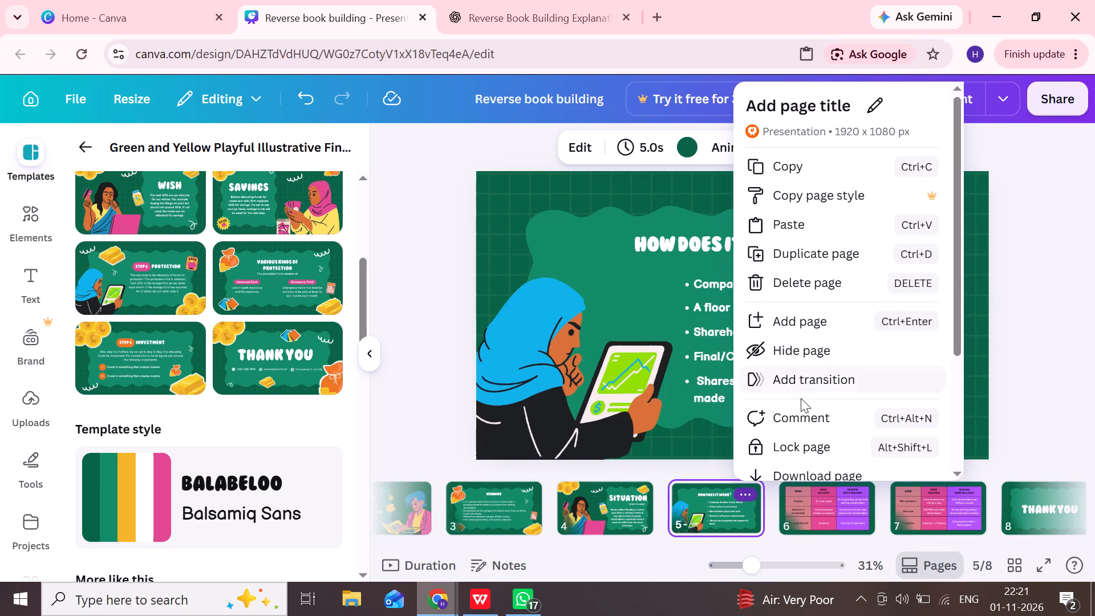
{"action": "scroll", "coordinate": [801, 398], "scroll_direction": "down", "scroll_amount": 3}
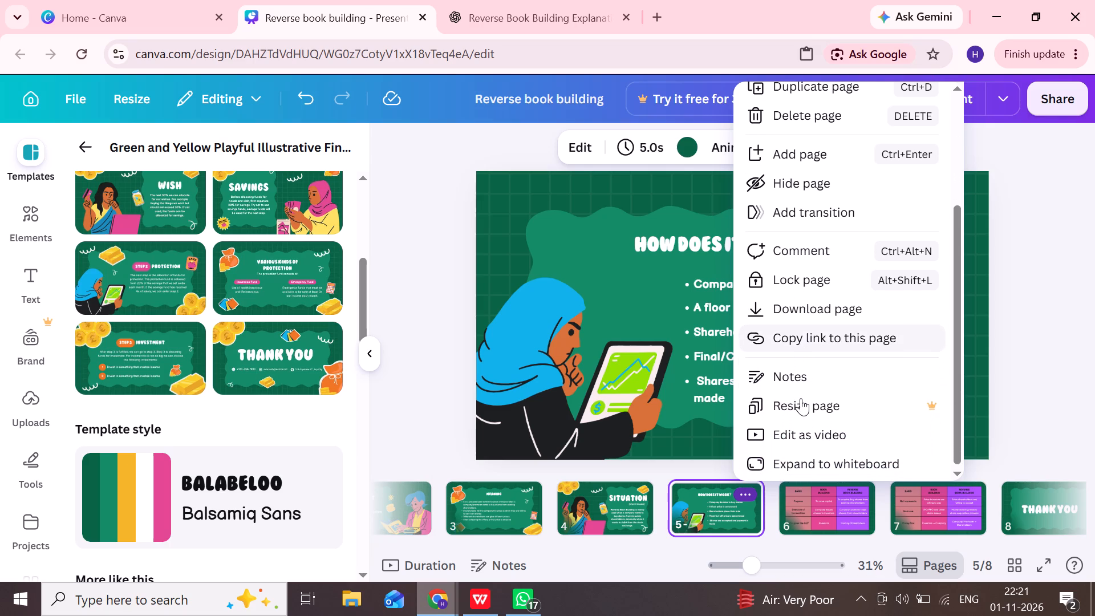
{"action": "scroll", "coordinate": [801, 398], "scroll_direction": "down", "scroll_amount": 3}
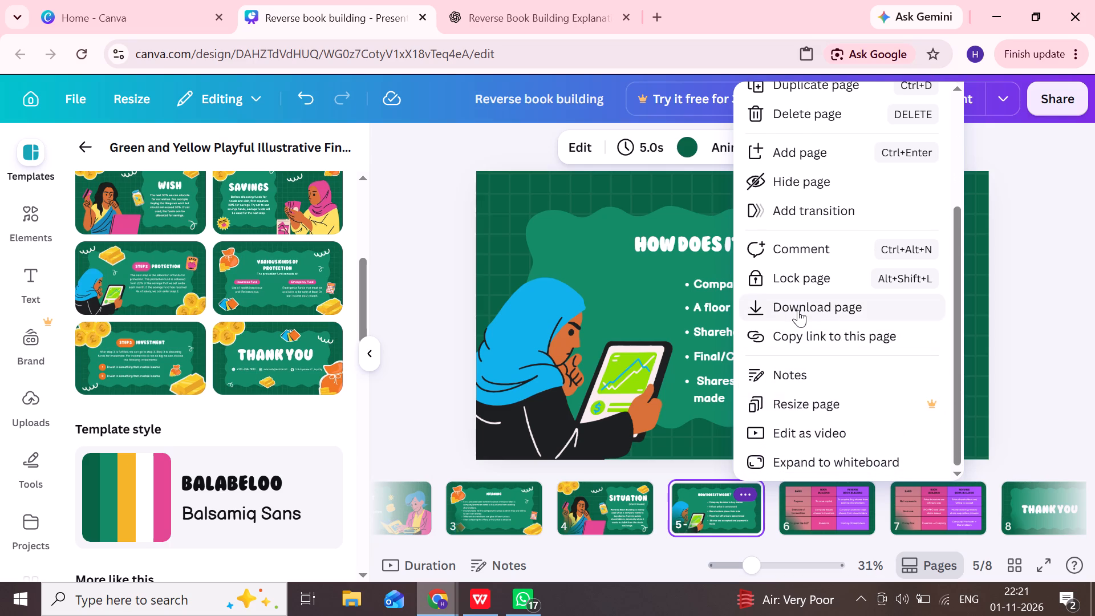
{"action": "scroll", "coordinate": [798, 310], "scroll_direction": "up", "scroll_amount": 3}
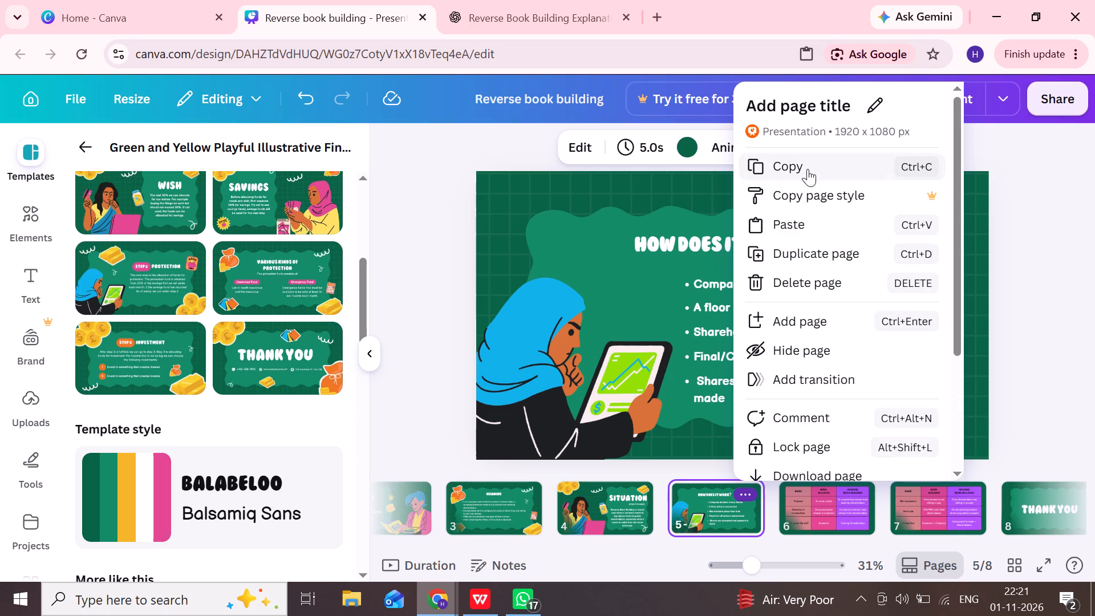
{"action": "left_click", "coordinate": [813, 318]}
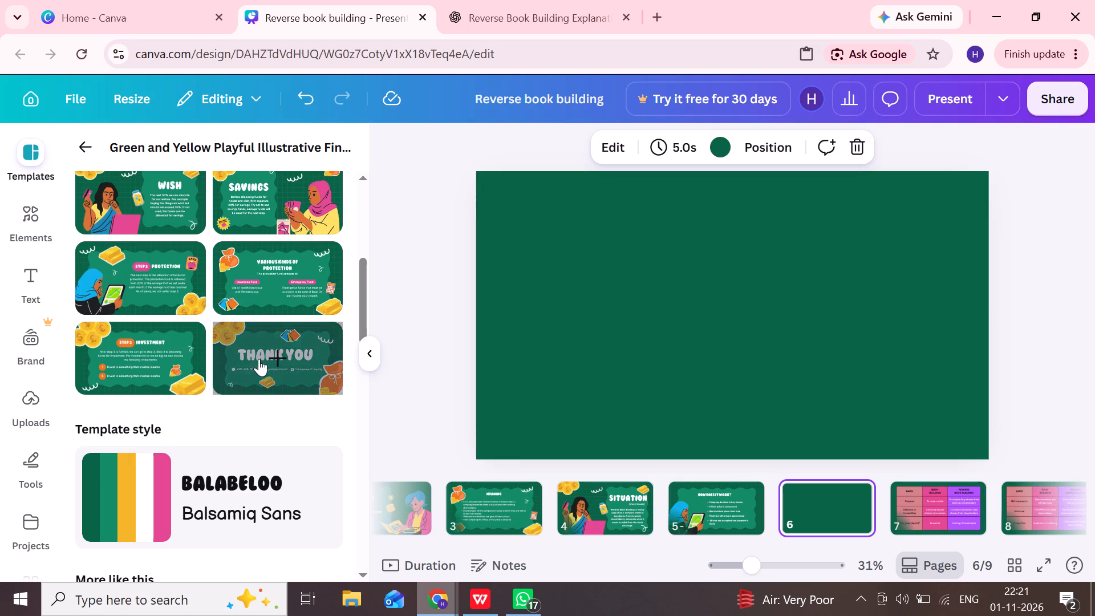
Look through the finance template's page layouts for one to use on the new blank slide 6.
{"action": "scroll", "coordinate": [250, 360], "scroll_direction": "up", "scroll_amount": 3}
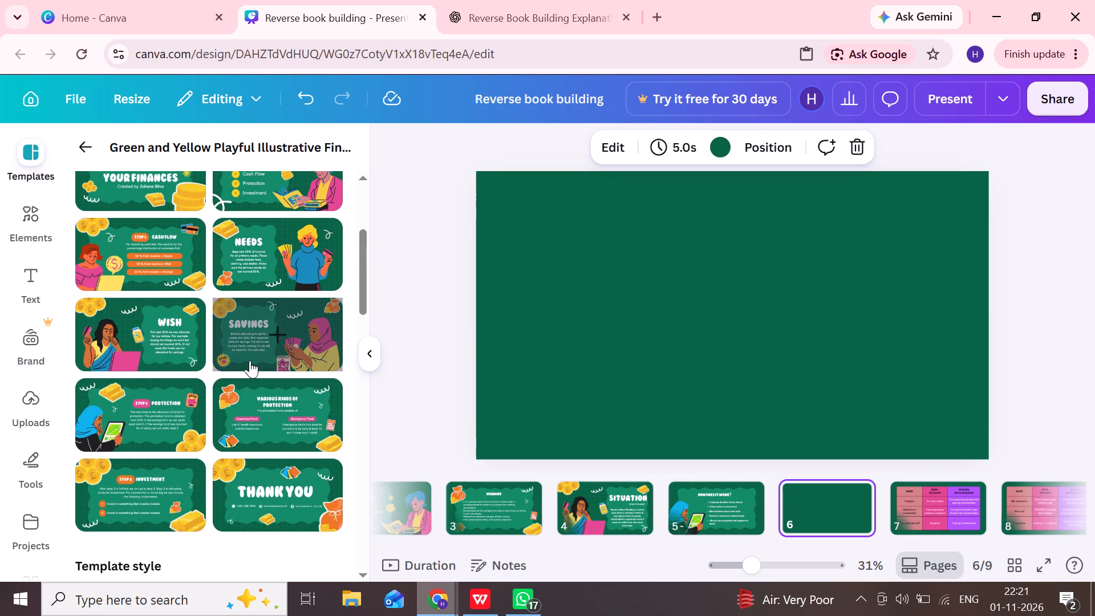
{"action": "scroll", "coordinate": [225, 331], "scroll_direction": "up", "scroll_amount": 1}
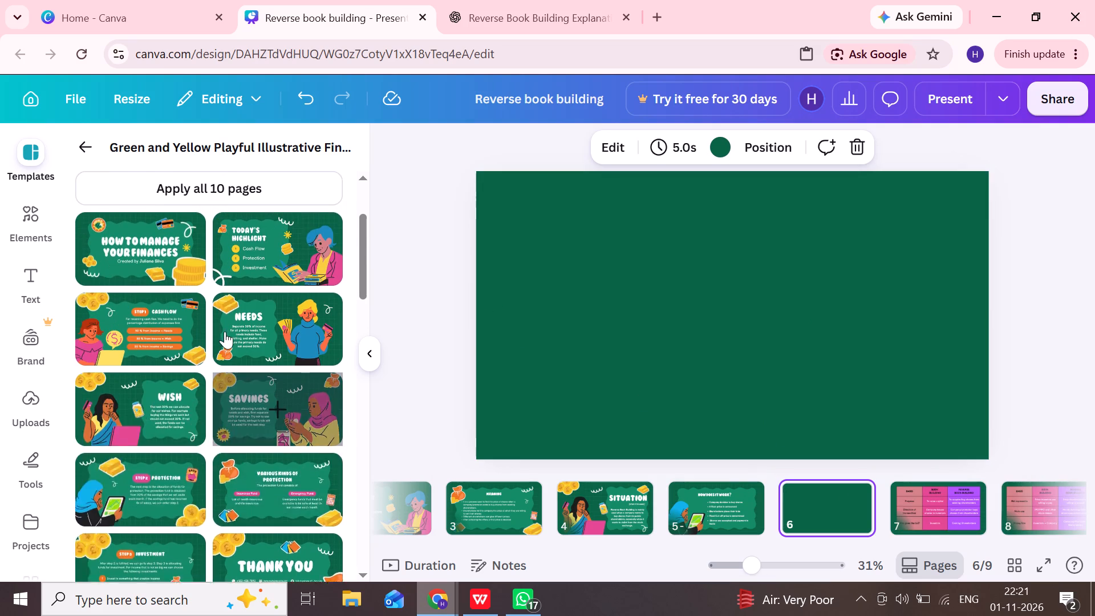
{"action": "scroll", "coordinate": [225, 331], "scroll_direction": "up", "scroll_amount": 1}
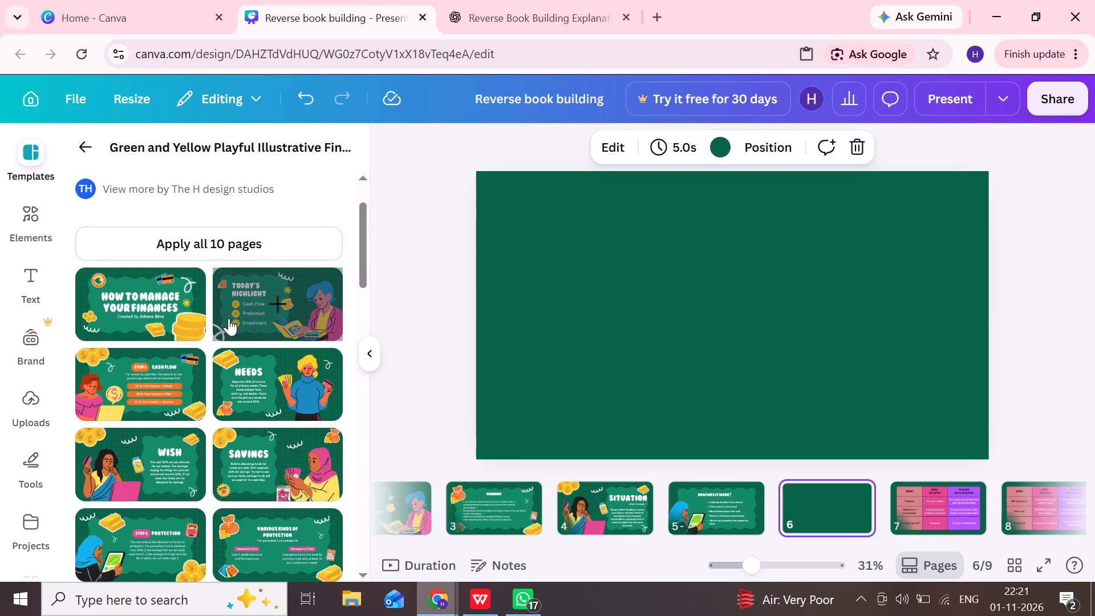